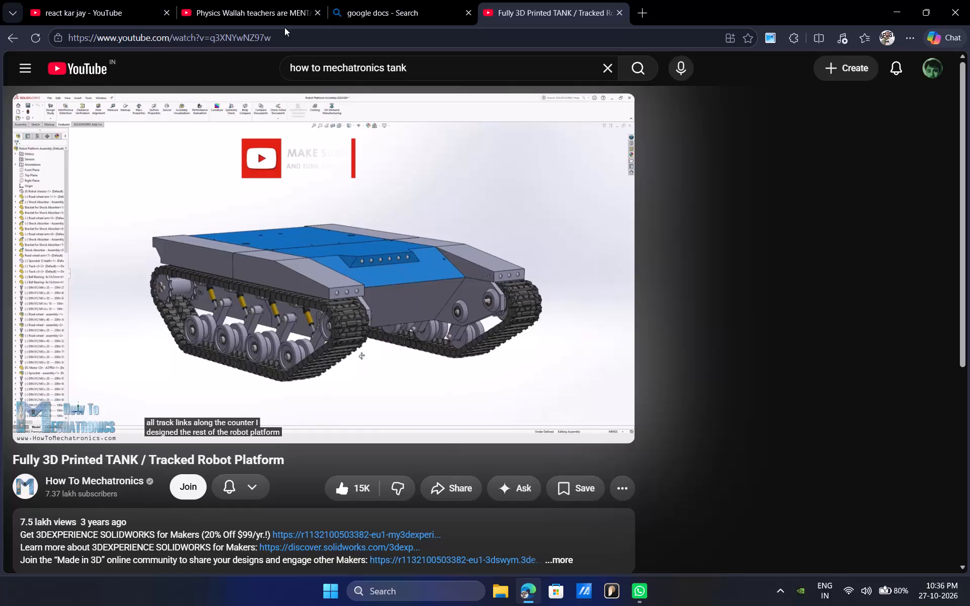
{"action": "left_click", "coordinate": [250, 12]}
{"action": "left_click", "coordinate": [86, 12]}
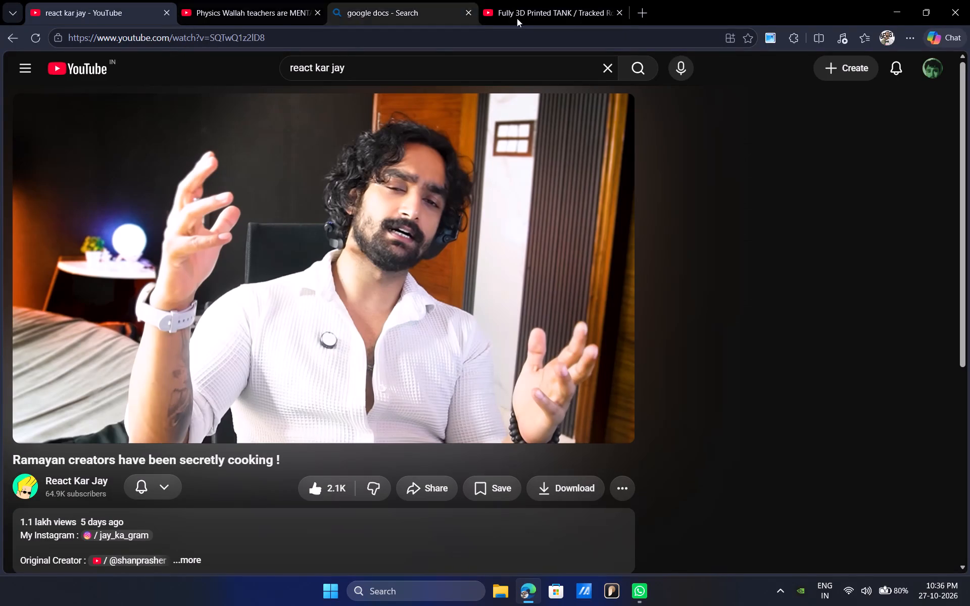
Minimise the browser and launch LibreOffice Writer.
{"action": "left_click", "coordinate": [901, 8]}
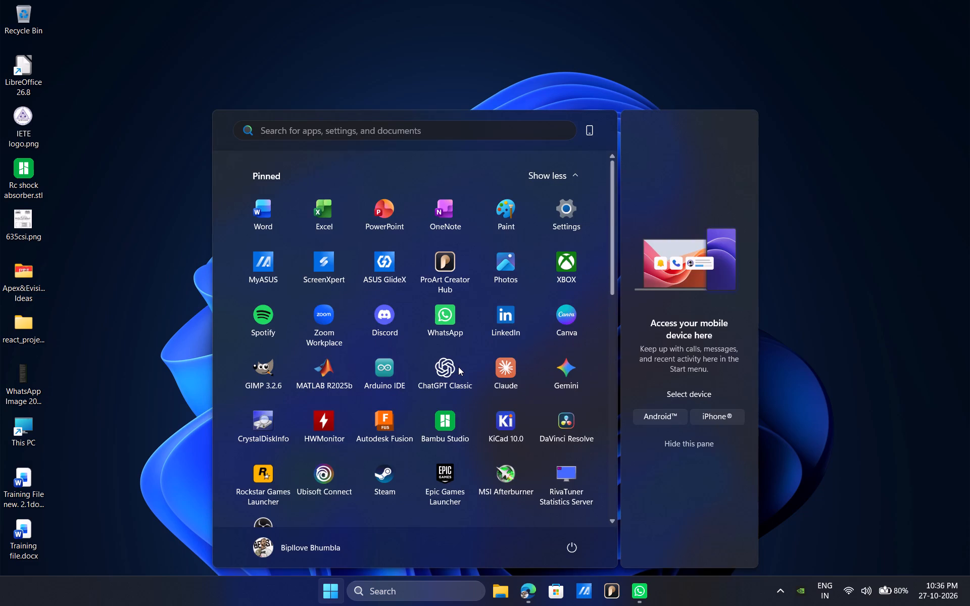
{"action": "type", "text": "write"}
{"action": "key", "text": "Return"}
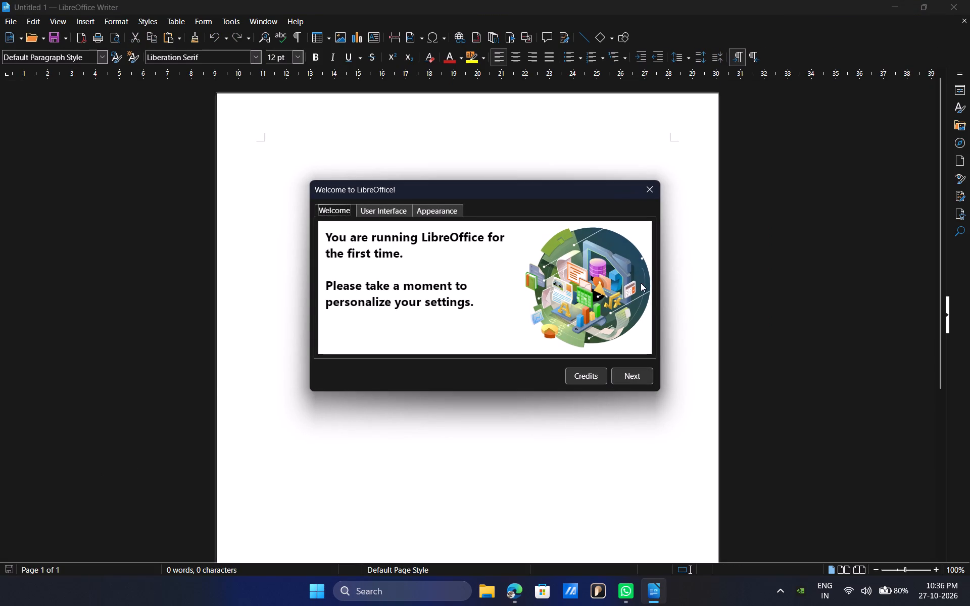
Apply the Standard Toolbar user interface and finish the first-run welcome setup with the default appearance.
{"action": "left_click", "coordinate": [640, 380]}
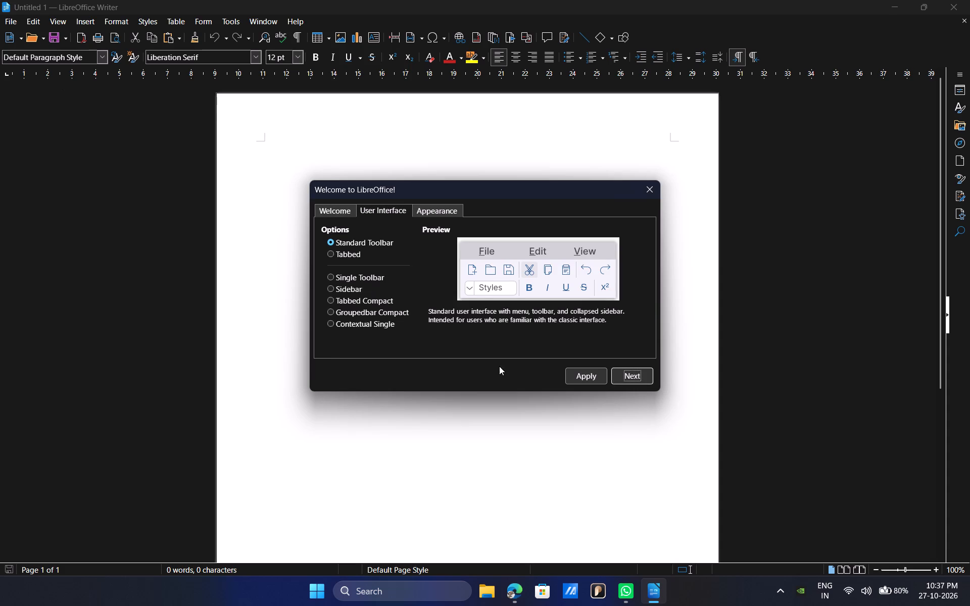
{"action": "left_click", "coordinate": [585, 377]}
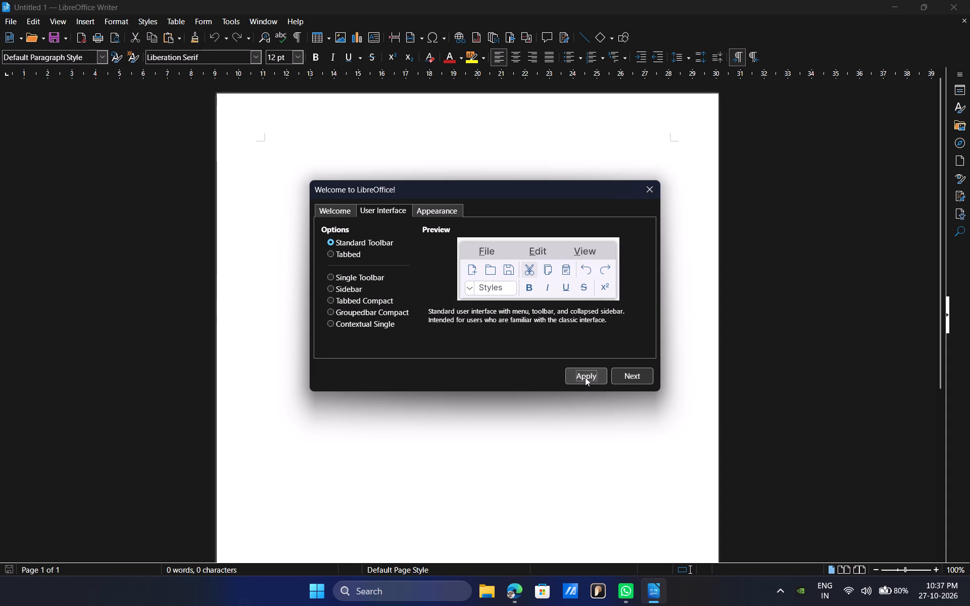
{"action": "left_click", "coordinate": [585, 377]}
{"action": "left_click", "coordinate": [585, 378]}
{"action": "left_click", "coordinate": [643, 378]}
{"action": "left_click", "coordinate": [628, 374]}
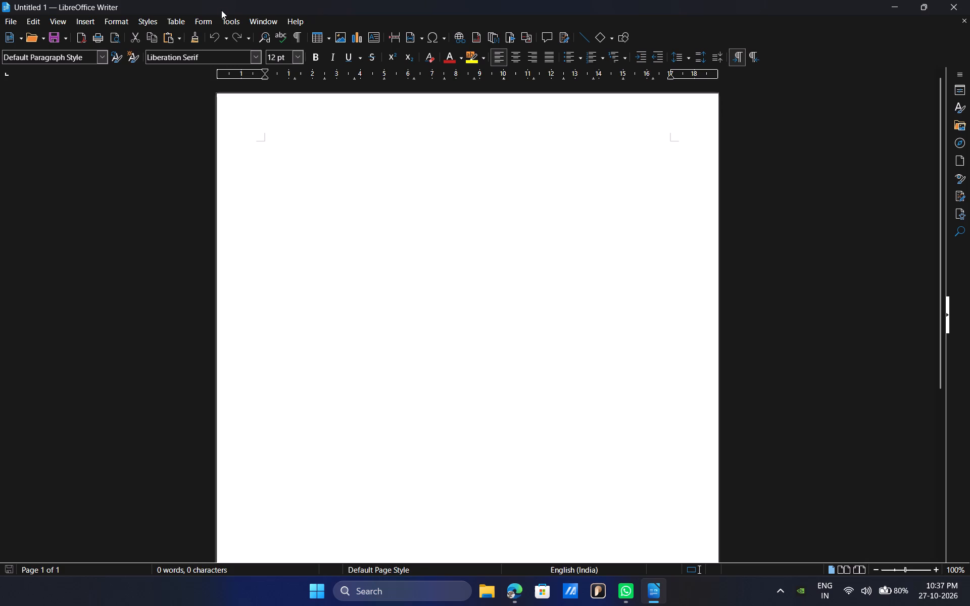
Open Training file.docx from the Desktop and dismiss the tip of the day.
{"action": "left_click", "coordinate": [20, 38]}
{"action": "left_click", "coordinate": [12, 25]}
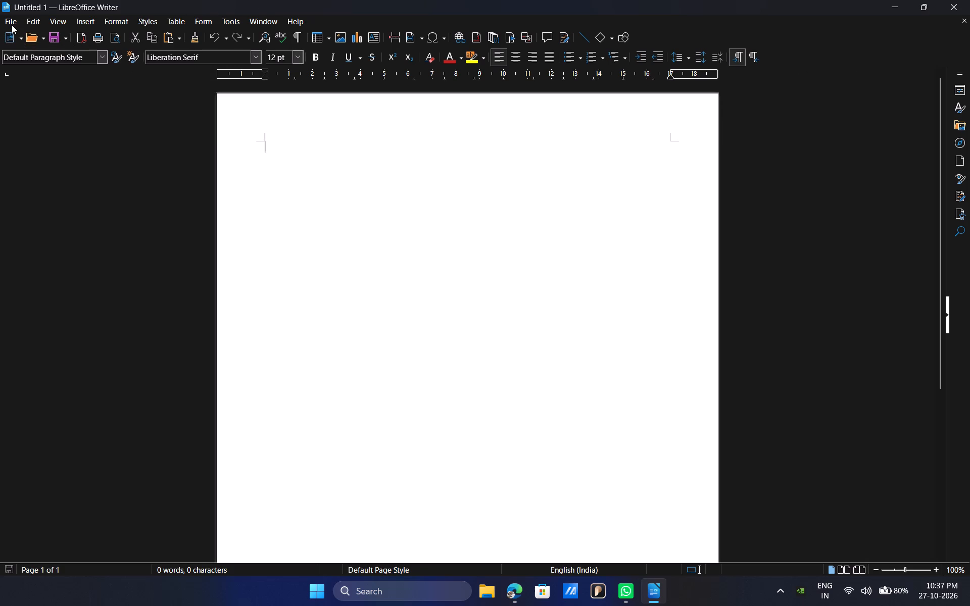
{"action": "left_click", "coordinate": [12, 23]}
{"action": "left_click", "coordinate": [27, 46]}
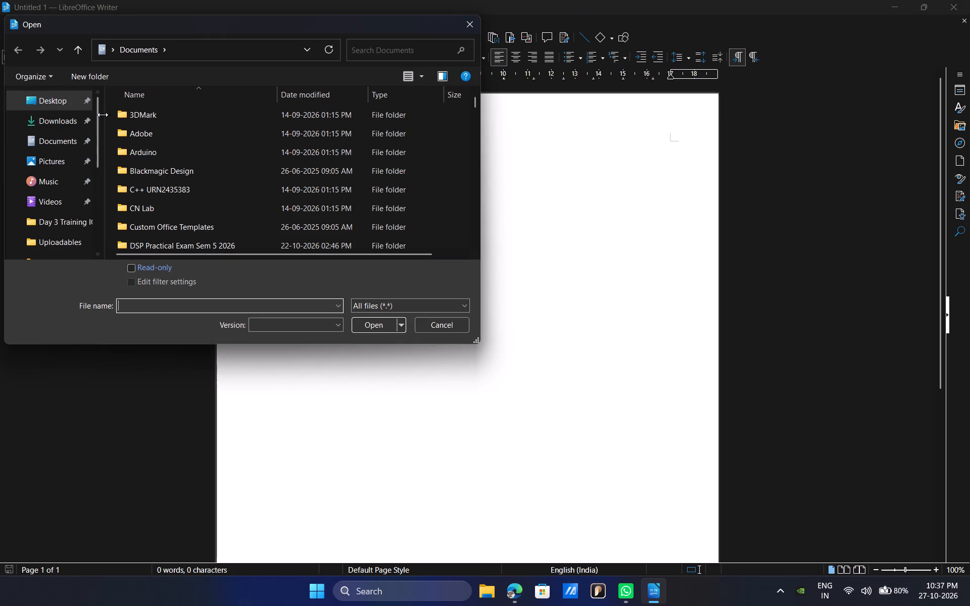
{"action": "left_click", "coordinate": [48, 93]}
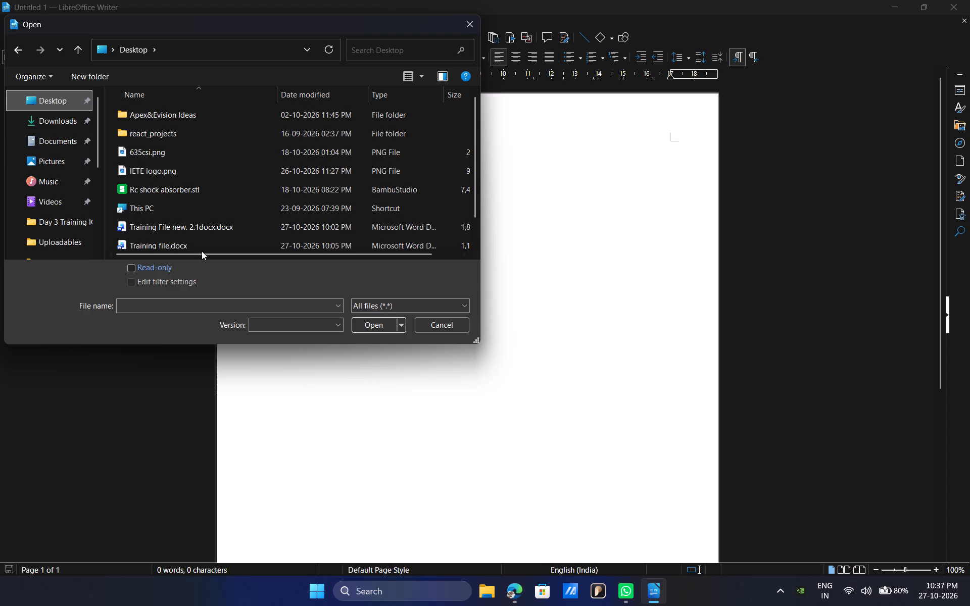
{"action": "double_click", "coordinate": [199, 245]}
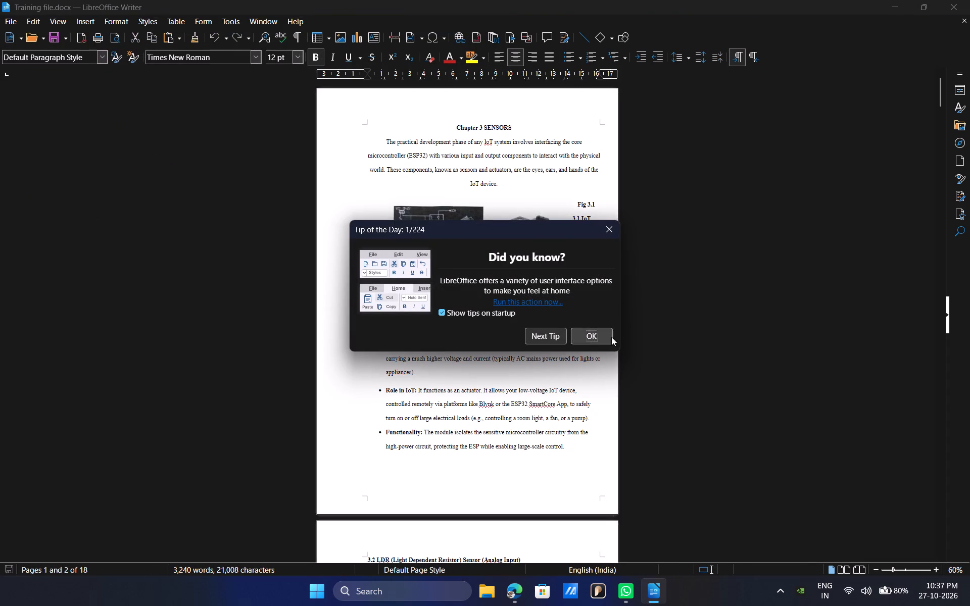
{"action": "left_click", "coordinate": [578, 339]}
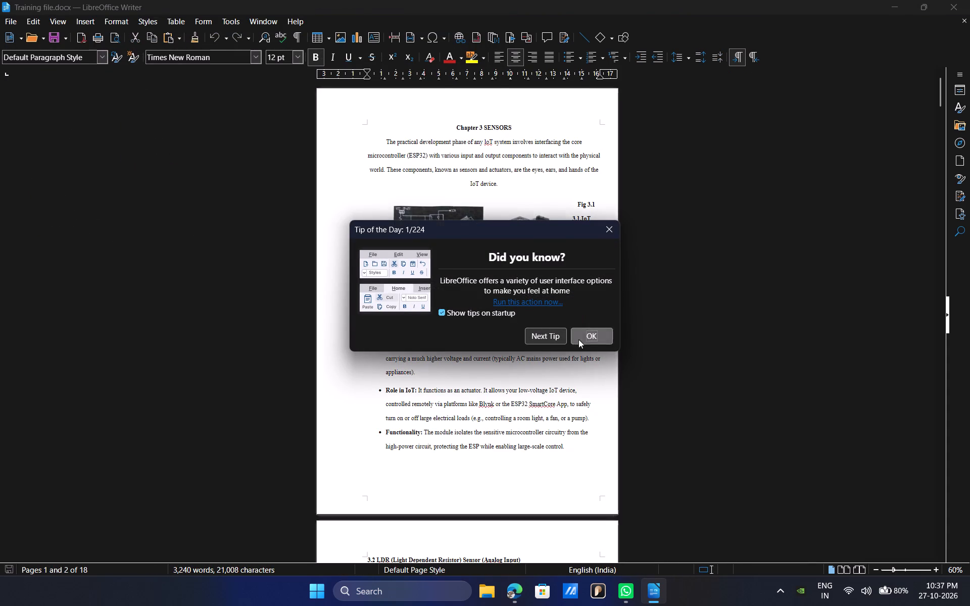
Look through the whole training report from Chapter 3 to Chapter 4 to examine its layout and figures.
{"action": "scroll", "coordinate": [758, 338], "scroll_direction": "down", "scroll_amount": 2}
{"action": "scroll", "coordinate": [756, 339], "scroll_direction": "up", "scroll_amount": 2}
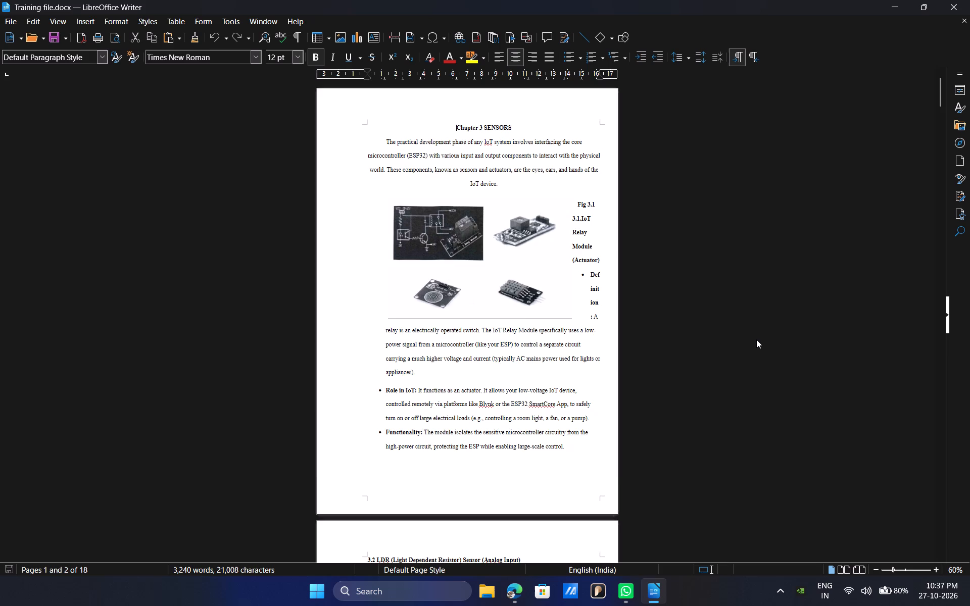
{"action": "scroll", "coordinate": [756, 339], "scroll_direction": "down", "scroll_amount": 4}
{"action": "scroll", "coordinate": [756, 339], "scroll_direction": "up", "scroll_amount": 1}
{"action": "scroll", "coordinate": [756, 339], "scroll_direction": "down", "scroll_amount": 3}
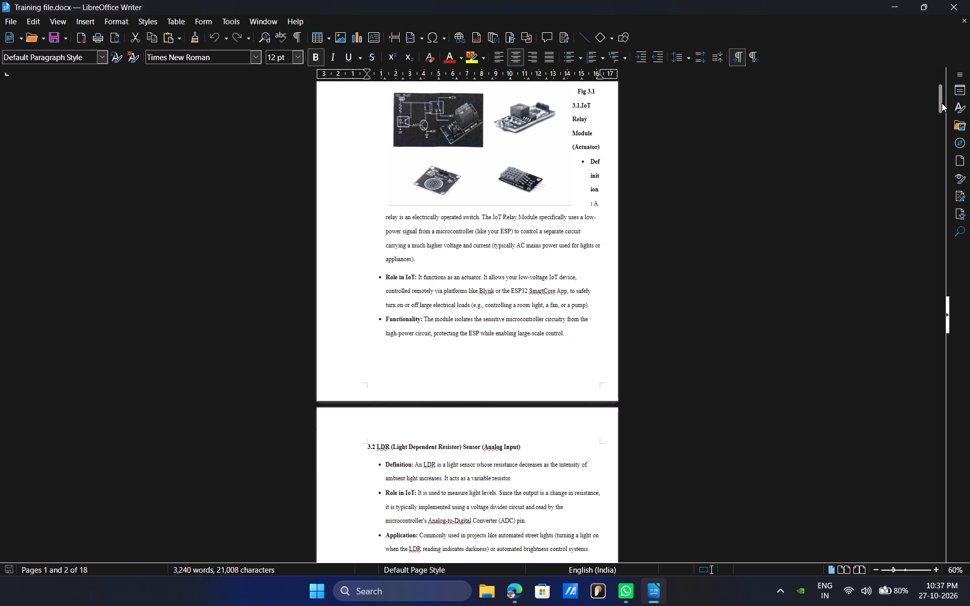
{"action": "left_click_drag", "start_coordinate": [941, 98], "coordinate": [939, 140]}
{"action": "left_click", "coordinate": [460, 200]}
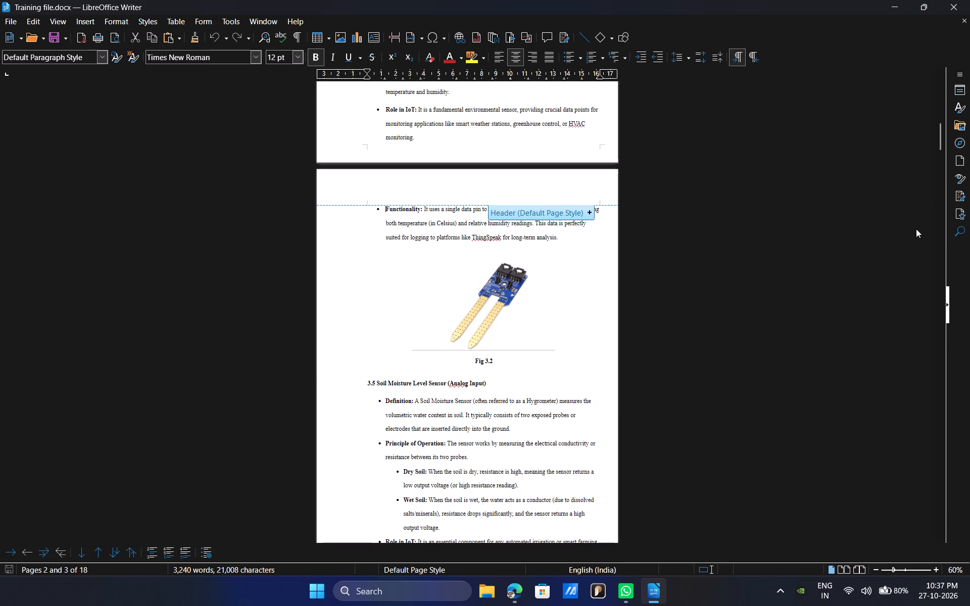
{"action": "left_click", "coordinate": [906, 223]}
{"action": "left_click_drag", "start_coordinate": [940, 136], "coordinate": [928, 428]}
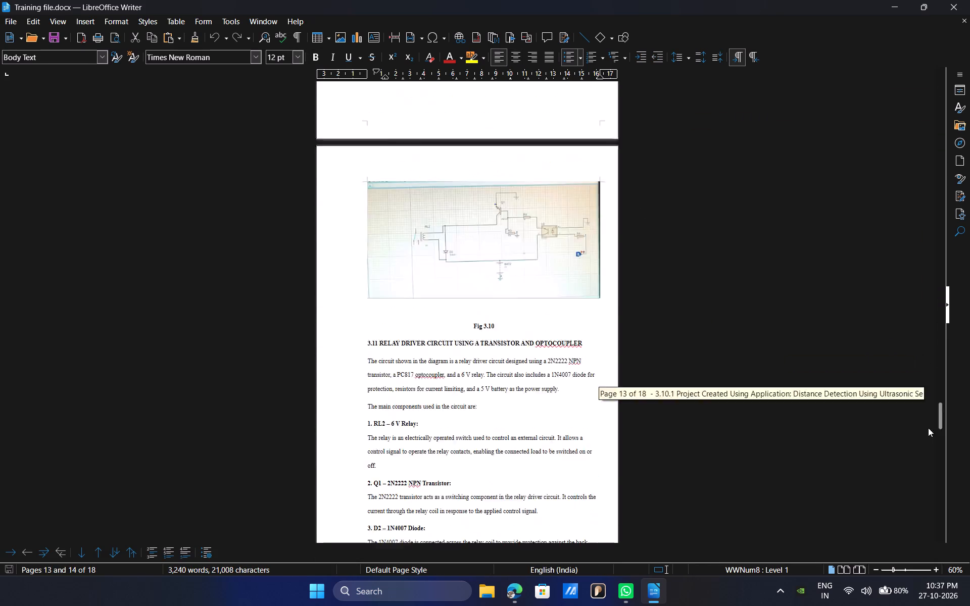
{"action": "left_click_drag", "start_coordinate": [928, 428], "coordinate": [921, 465]}
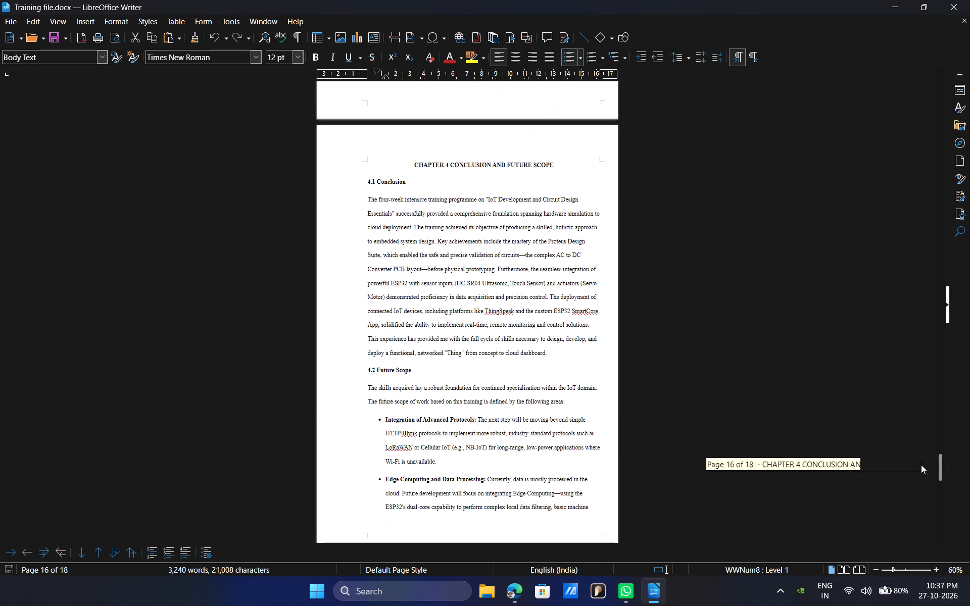
{"action": "left_click_drag", "start_coordinate": [921, 465], "coordinate": [892, 114]}
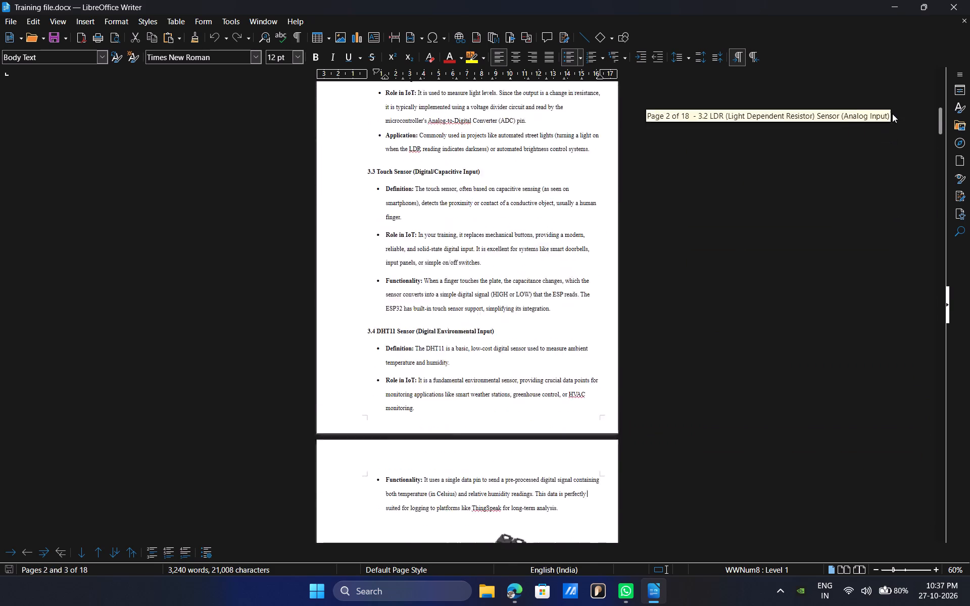
{"action": "left_click_drag", "start_coordinate": [892, 114], "coordinate": [882, 82]}
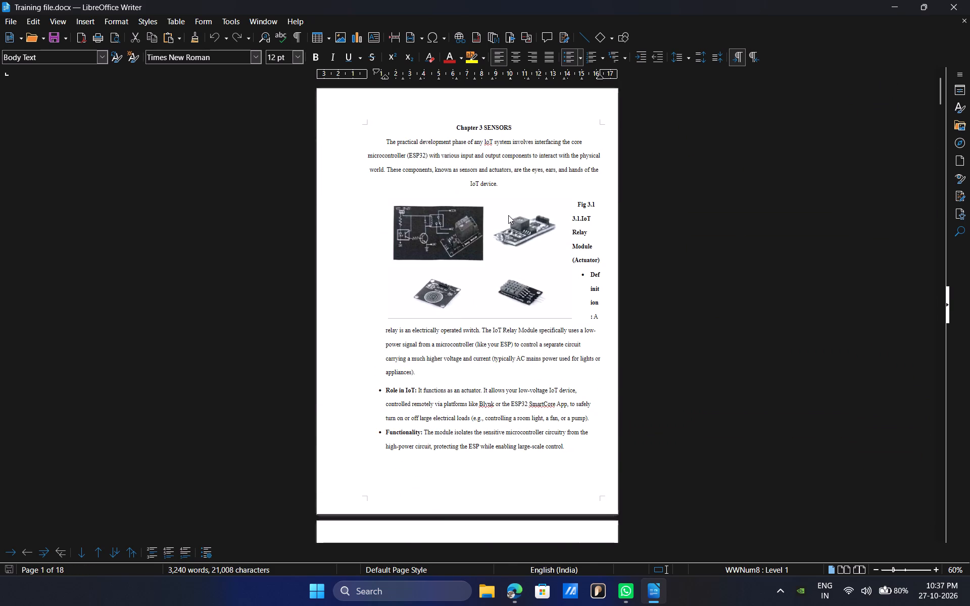
Turn off text wrapping for the sensor modules image above the Fig 3.1 caption.
{"action": "left_click", "coordinate": [480, 247]}
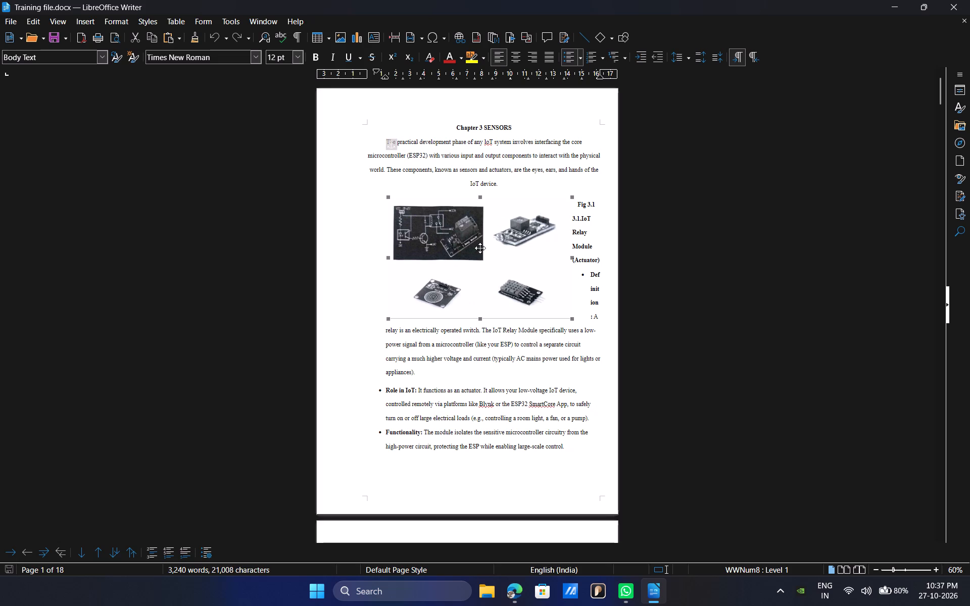
{"action": "left_click", "coordinate": [31, 55]}
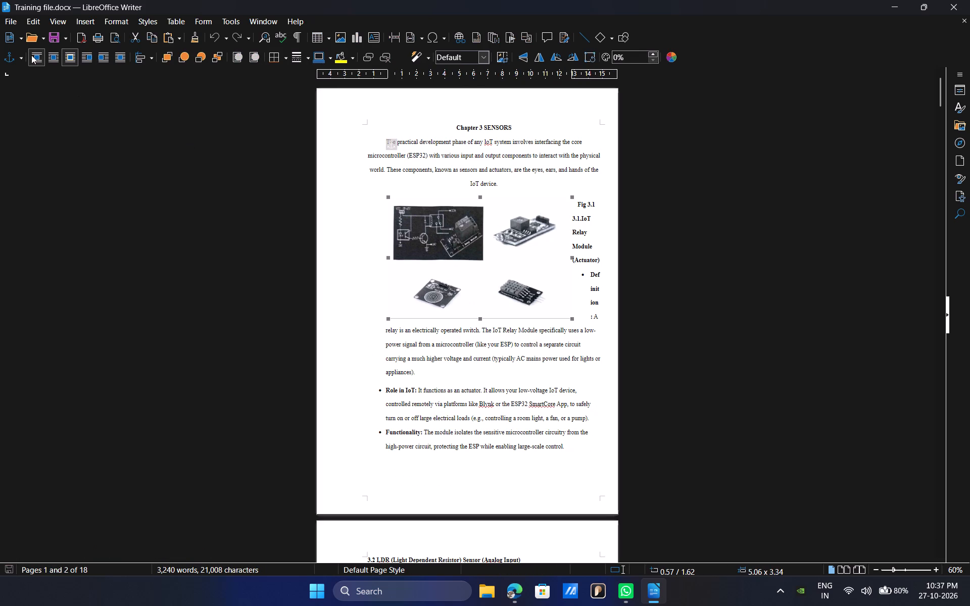
{"action": "left_click", "coordinate": [714, 326]}
Examine the layout of the pages from Fig 3.1 onward and check the text wrapping of the soil moisture sensor image at Fig 3.2.
{"action": "scroll", "coordinate": [711, 340], "scroll_direction": "down", "scroll_amount": 3}
{"action": "scroll", "coordinate": [710, 342], "scroll_direction": "up", "scroll_amount": 2}
{"action": "scroll", "coordinate": [710, 342], "scroll_direction": "down", "scroll_amount": 1}
{"action": "scroll", "coordinate": [710, 342], "scroll_direction": "up", "scroll_amount": 1}
{"action": "scroll", "coordinate": [710, 342], "scroll_direction": "down", "scroll_amount": 3}
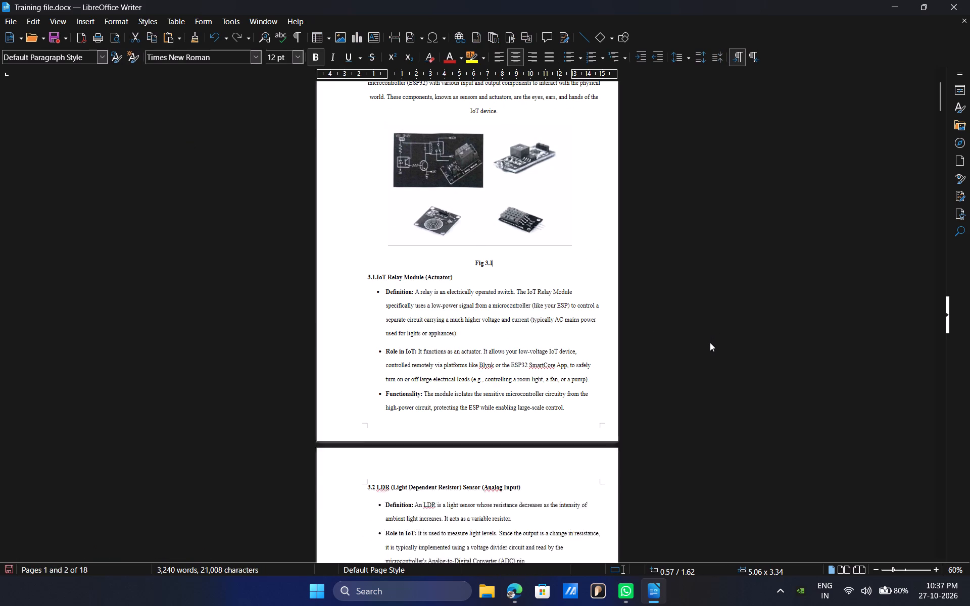
{"action": "scroll", "coordinate": [710, 342], "scroll_direction": "up", "scroll_amount": 1}
{"action": "scroll", "coordinate": [710, 342], "scroll_direction": "down", "scroll_amount": 4}
{"action": "scroll", "coordinate": [710, 342], "scroll_direction": "up", "scroll_amount": 3}
{"action": "scroll", "coordinate": [710, 342], "scroll_direction": "down", "scroll_amount": 1}
{"action": "scroll", "coordinate": [710, 342], "scroll_direction": "up", "scroll_amount": 1}
{"action": "scroll", "coordinate": [710, 342], "scroll_direction": "down", "scroll_amount": 3}
{"action": "scroll", "coordinate": [710, 342], "scroll_direction": "up", "scroll_amount": 5}
{"action": "scroll", "coordinate": [710, 342], "scroll_direction": "down", "scroll_amount": 13}
{"action": "scroll", "coordinate": [711, 343], "scroll_direction": "up", "scroll_amount": 1}
{"action": "scroll", "coordinate": [711, 343], "scroll_direction": "down", "scroll_amount": 12}
{"action": "scroll", "coordinate": [714, 343], "scroll_direction": "up", "scroll_amount": 1}
{"action": "scroll", "coordinate": [714, 343], "scroll_direction": "down", "scroll_amount": 5}
{"action": "scroll", "coordinate": [714, 343], "scroll_direction": "up", "scroll_amount": 2}
{"action": "scroll", "coordinate": [714, 343], "scroll_direction": "down", "scroll_amount": 3}
{"action": "scroll", "coordinate": [714, 343], "scroll_direction": "up", "scroll_amount": 1}
{"action": "scroll", "coordinate": [714, 343], "scroll_direction": "down", "scroll_amount": 3}
{"action": "scroll", "coordinate": [714, 343], "scroll_direction": "up", "scroll_amount": 1}
{"action": "scroll", "coordinate": [714, 343], "scroll_direction": "down", "scroll_amount": 3}
{"action": "scroll", "coordinate": [714, 343], "scroll_direction": "up", "scroll_amount": 1}
{"action": "scroll", "coordinate": [714, 343], "scroll_direction": "down", "scroll_amount": 4}
{"action": "scroll", "coordinate": [714, 343], "scroll_direction": "up", "scroll_amount": 3}
{"action": "scroll", "coordinate": [714, 343], "scroll_direction": "down", "scroll_amount": 1}
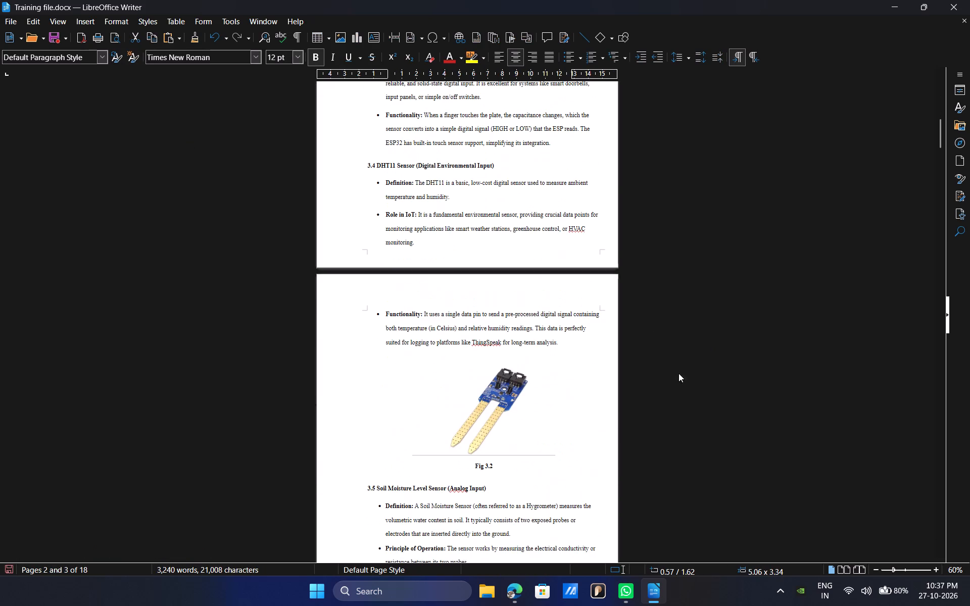
{"action": "left_click", "coordinate": [527, 387]}
{"action": "left_click", "coordinate": [787, 368]}
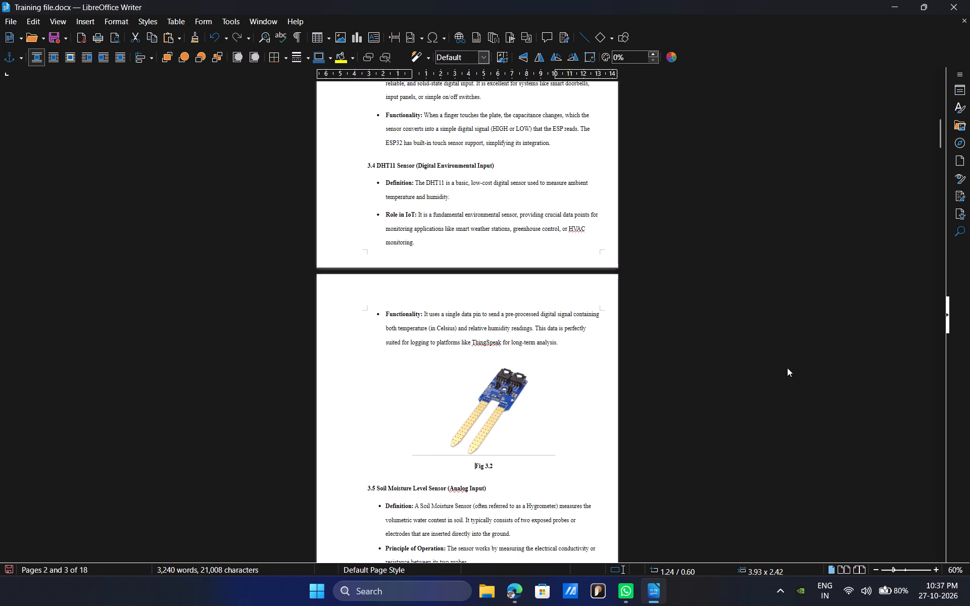
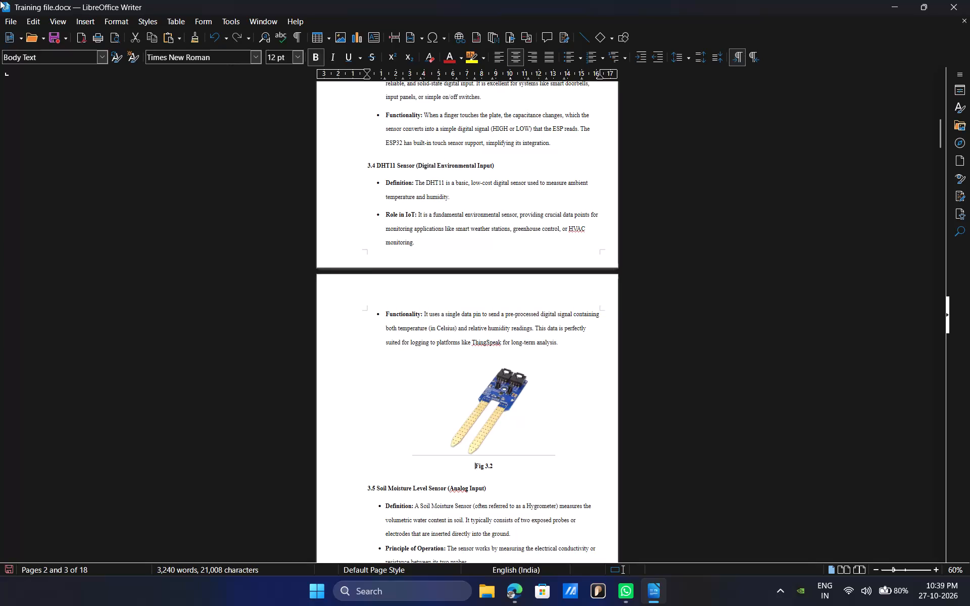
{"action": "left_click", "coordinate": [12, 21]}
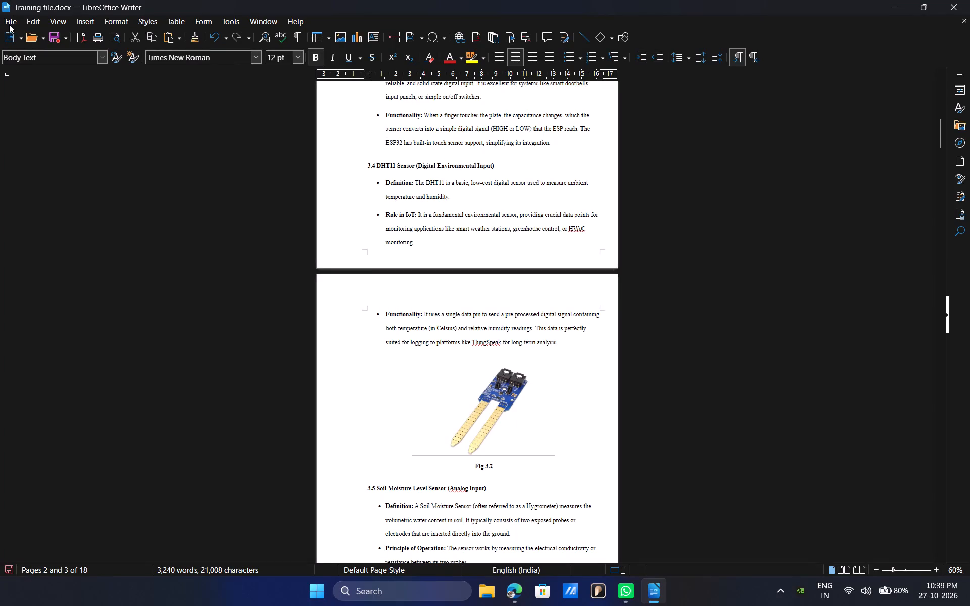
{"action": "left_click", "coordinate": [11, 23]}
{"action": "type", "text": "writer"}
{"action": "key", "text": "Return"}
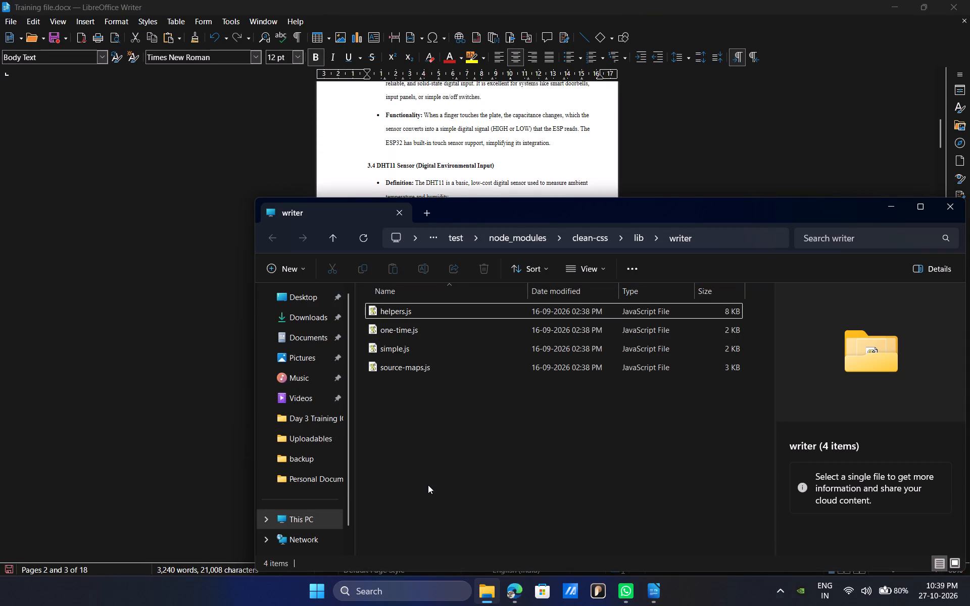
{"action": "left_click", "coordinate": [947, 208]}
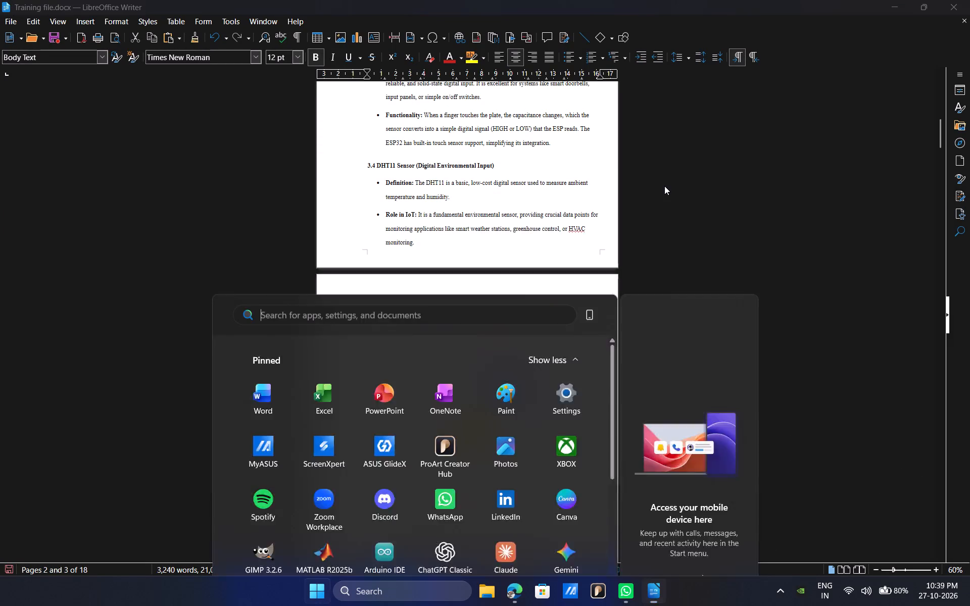
Open Training File new. 2.1docx.docx from the Desktop in a second Writer window and maximise that window.
{"action": "type", "text": "writ"}
{"action": "key", "text": "Return"}
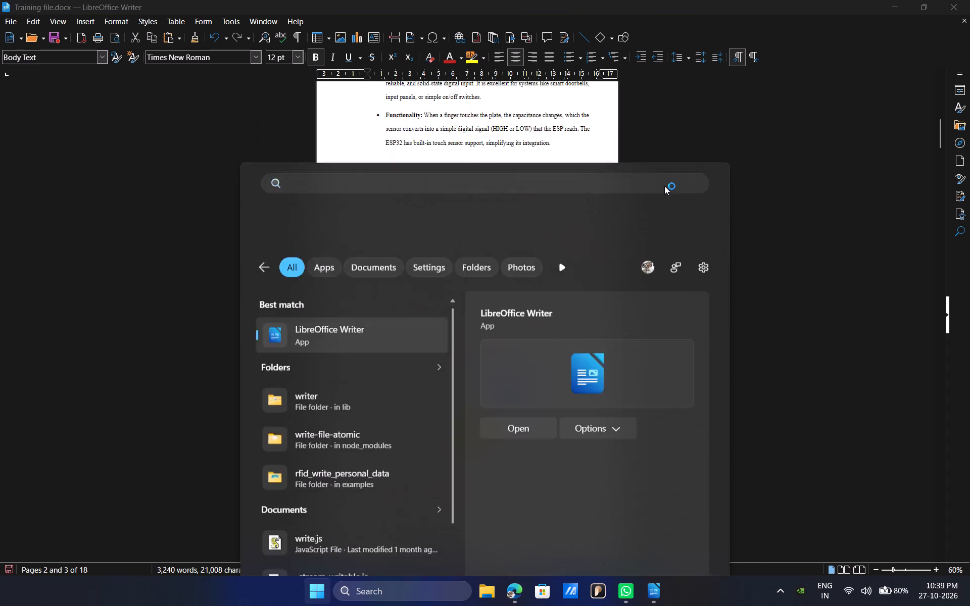
{"action": "left_click_drag", "start_coordinate": [545, 11], "coordinate": [709, 171]}
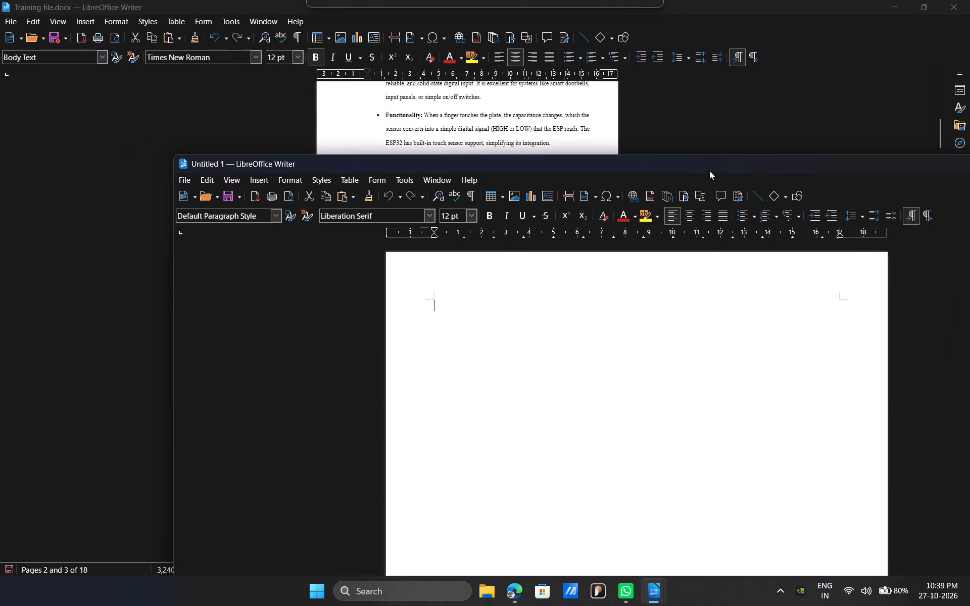
{"action": "left_click_drag", "start_coordinate": [709, 171], "coordinate": [707, 163]}
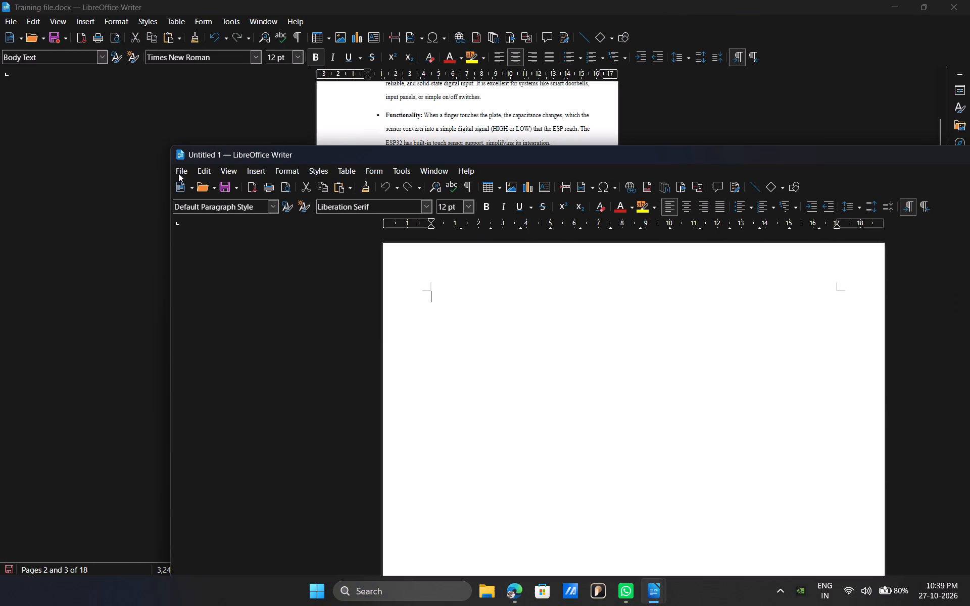
{"action": "left_click", "coordinate": [178, 173]}
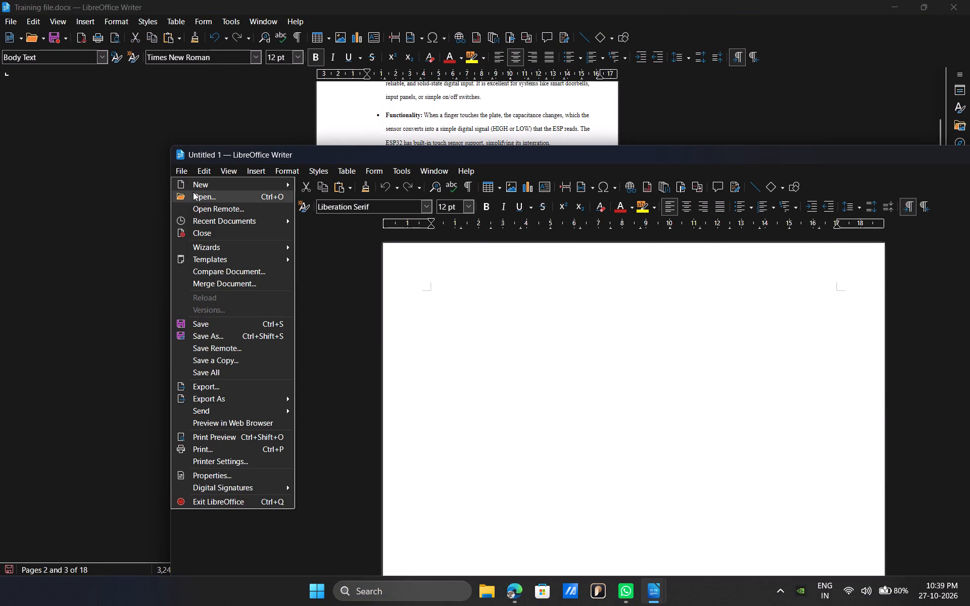
{"action": "left_click", "coordinate": [193, 192]}
{"action": "scroll", "coordinate": [371, 327], "scroll_direction": "up", "scroll_amount": 1}
{"action": "scroll", "coordinate": [371, 328], "scroll_direction": "down", "scroll_amount": 2}
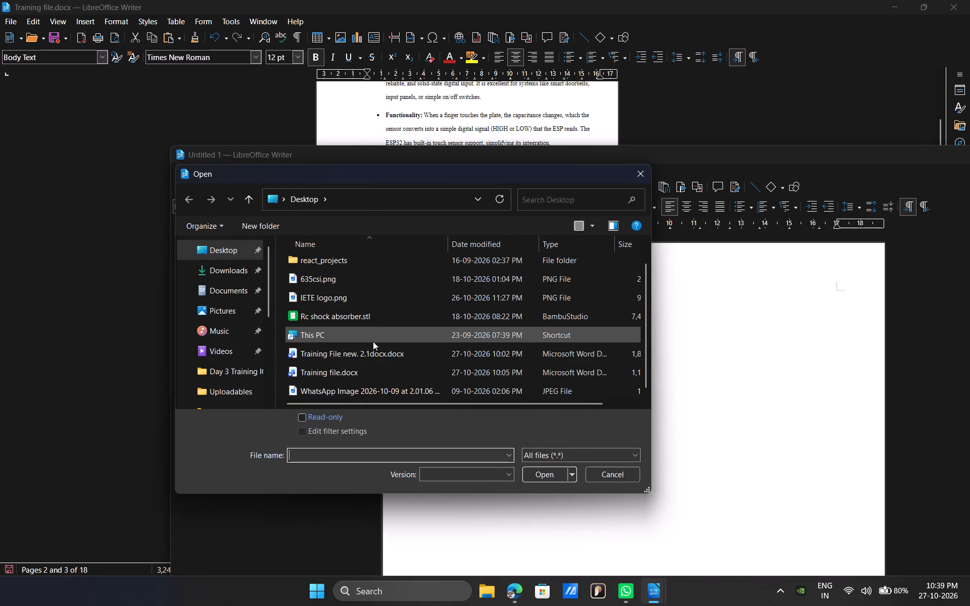
{"action": "left_click", "coordinate": [374, 353]}
{"action": "left_click", "coordinate": [547, 474]}
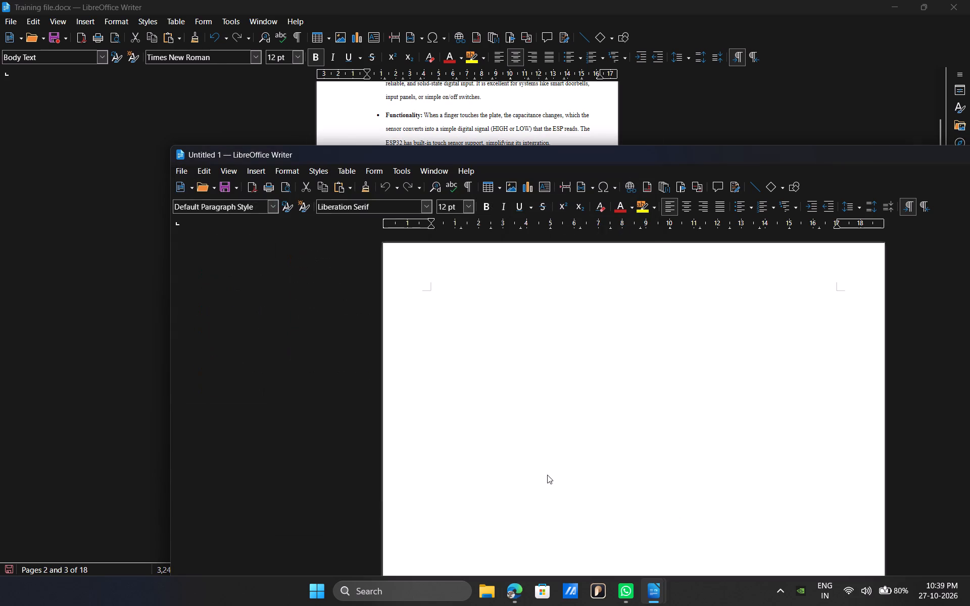
{"action": "left_click_drag", "start_coordinate": [611, 155], "coordinate": [607, 154]}
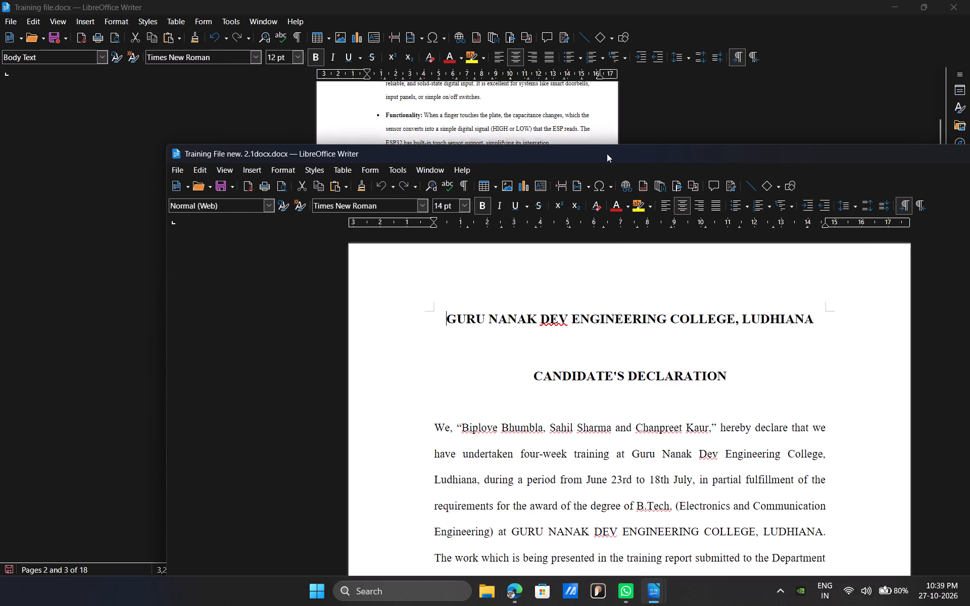
{"action": "left_click_drag", "start_coordinate": [607, 154], "coordinate": [468, 0]}
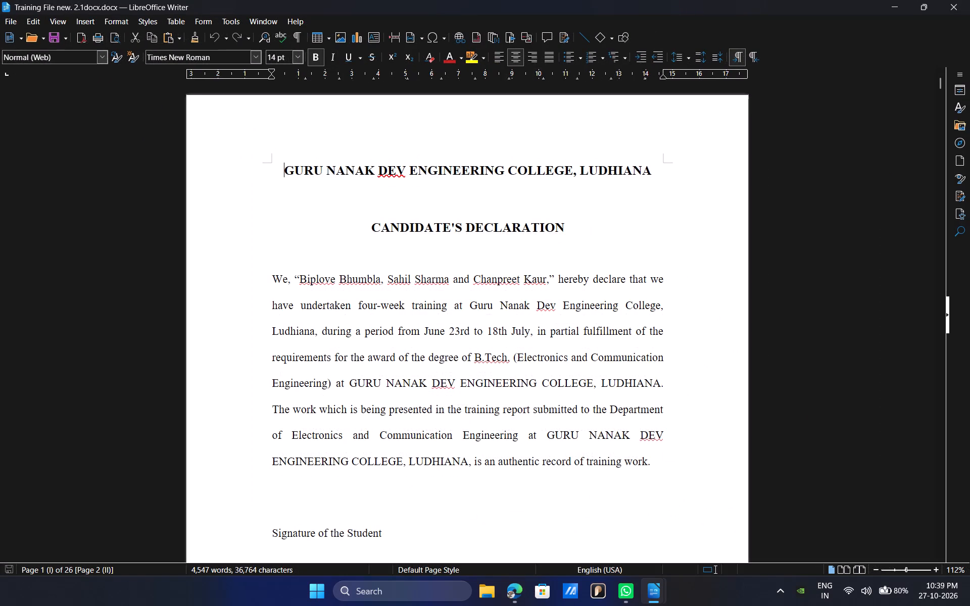
Examine the page format and margin settings of the default page style in Training File new. 2.1docx.docx.
{"action": "scroll", "coordinate": [682, 346], "scroll_direction": "down", "scroll_amount": 6, "text": "ctrl"}
{"action": "left_click", "coordinate": [129, 146]}
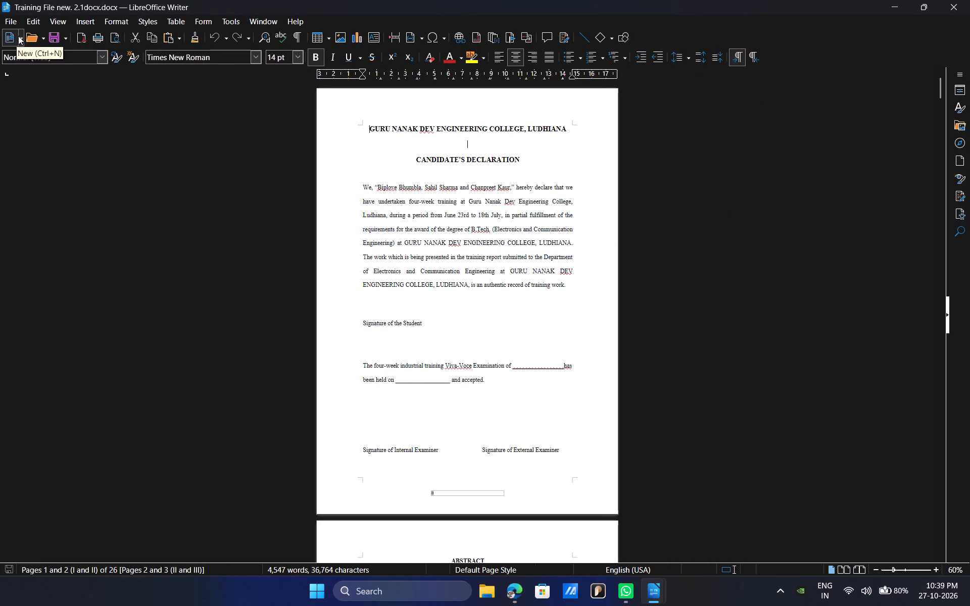
{"action": "right_click", "coordinate": [474, 288]}
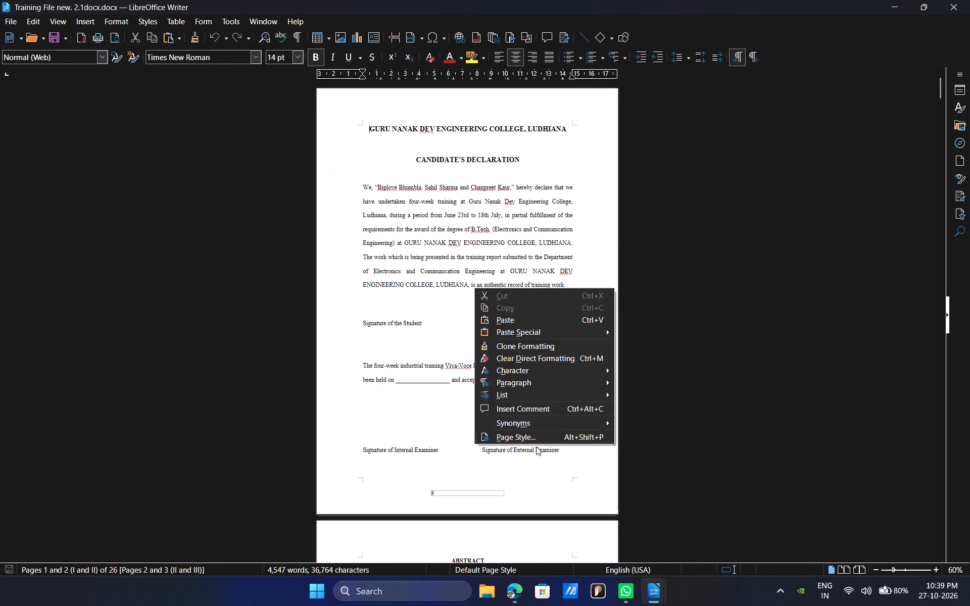
{"action": "left_click", "coordinate": [536, 435]}
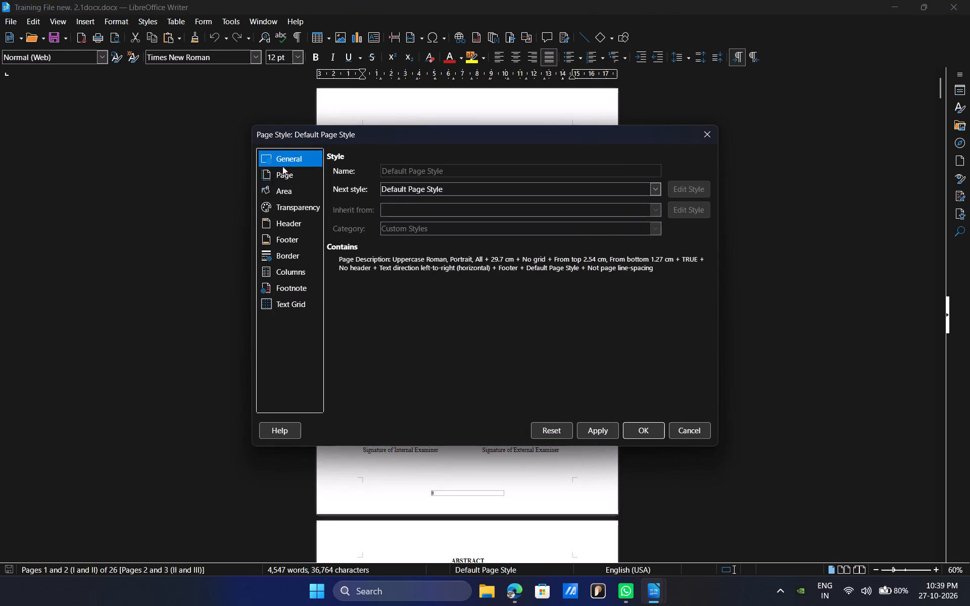
{"action": "left_click", "coordinate": [282, 168]}
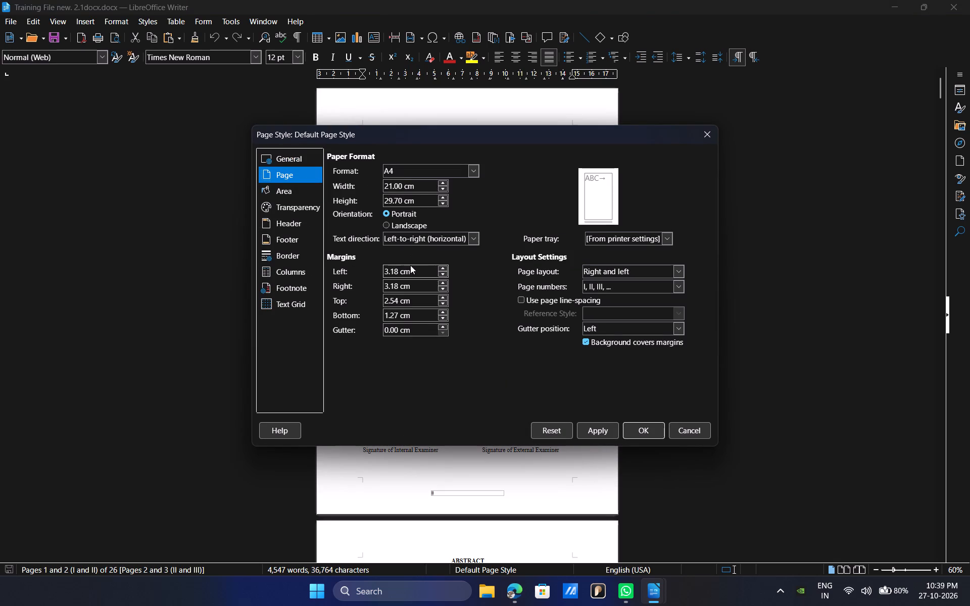
Bring up the page style's margin settings in Training file.docx and compare them with those of Training File new. 2.1docx.docx.
{"action": "left_click_drag", "start_coordinate": [531, 9], "coordinate": [681, 245]}
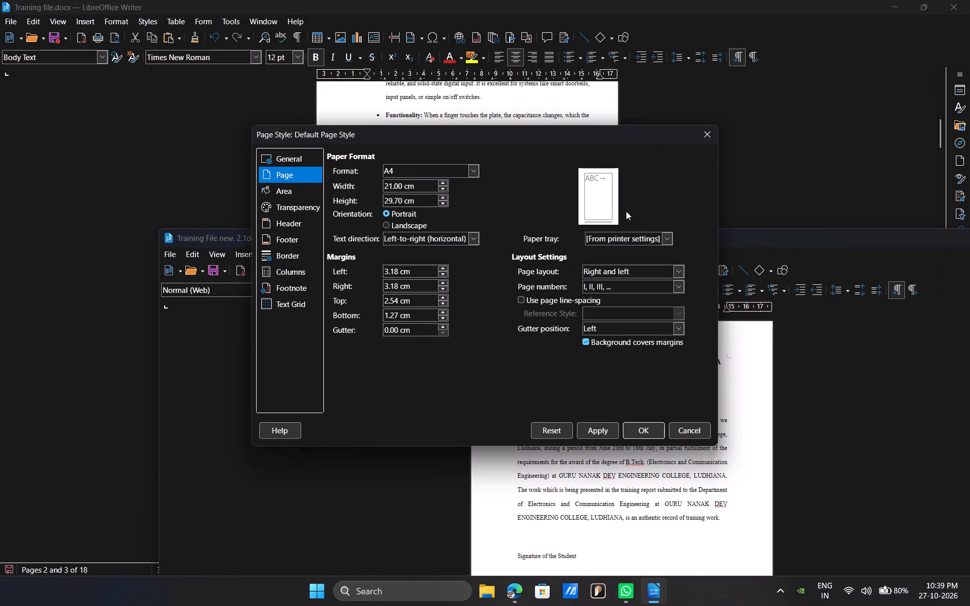
{"action": "right_click", "coordinate": [131, 147]}
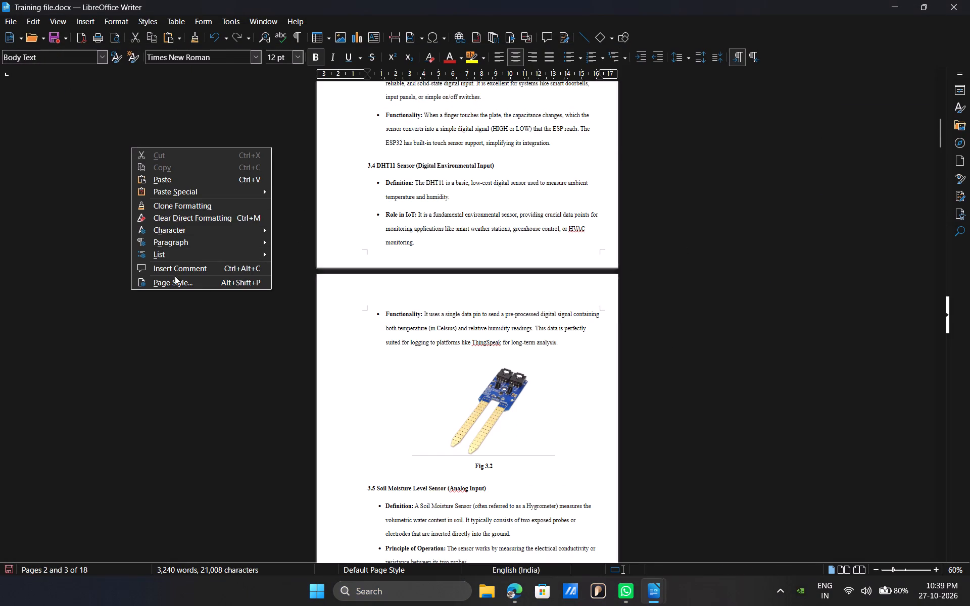
{"action": "left_click", "coordinate": [175, 283]}
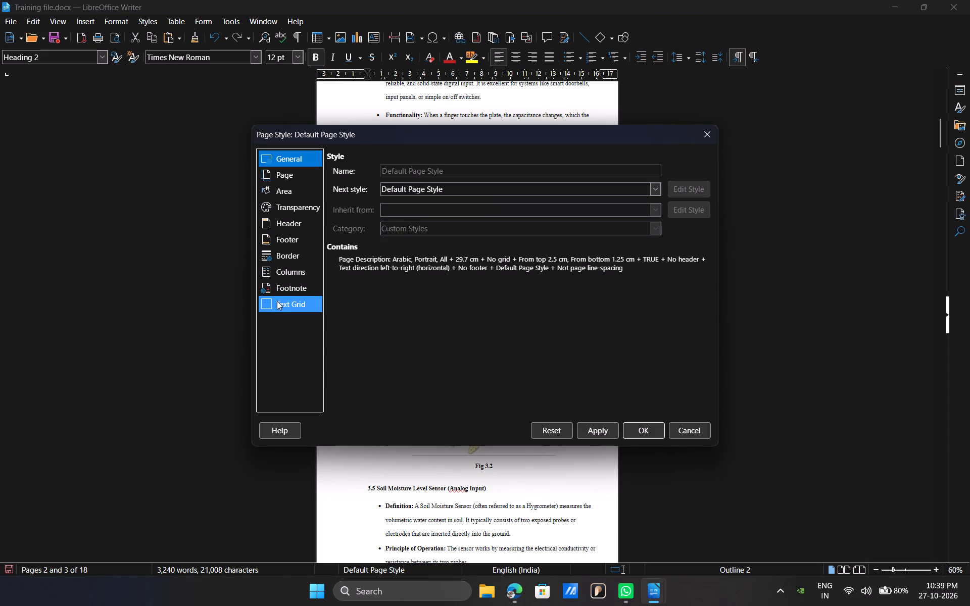
{"action": "left_click", "coordinate": [283, 172]}
{"action": "left_click_drag", "start_coordinate": [476, 135], "coordinate": [473, 136]}
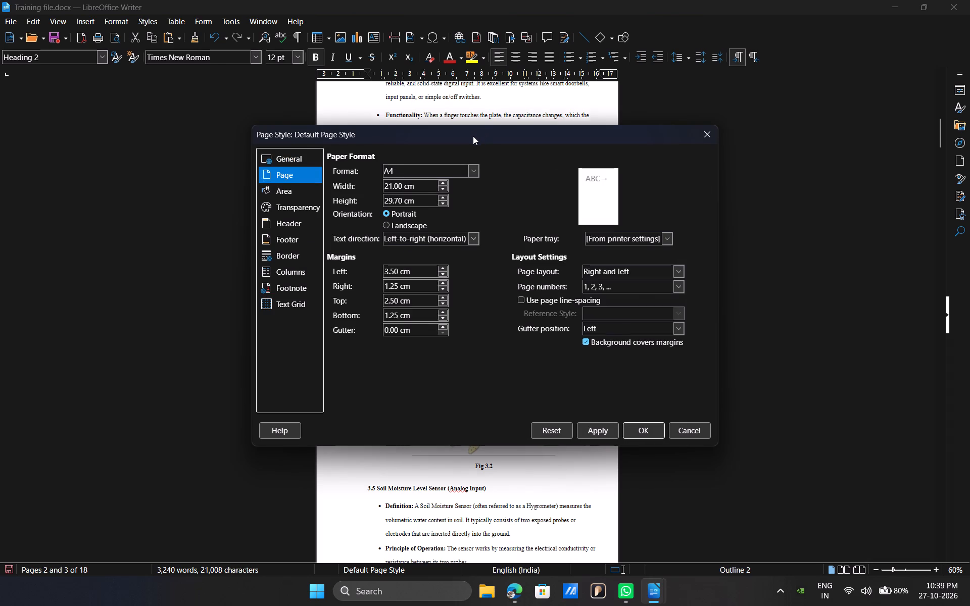
{"action": "left_click_drag", "start_coordinate": [473, 136], "coordinate": [235, 147]}
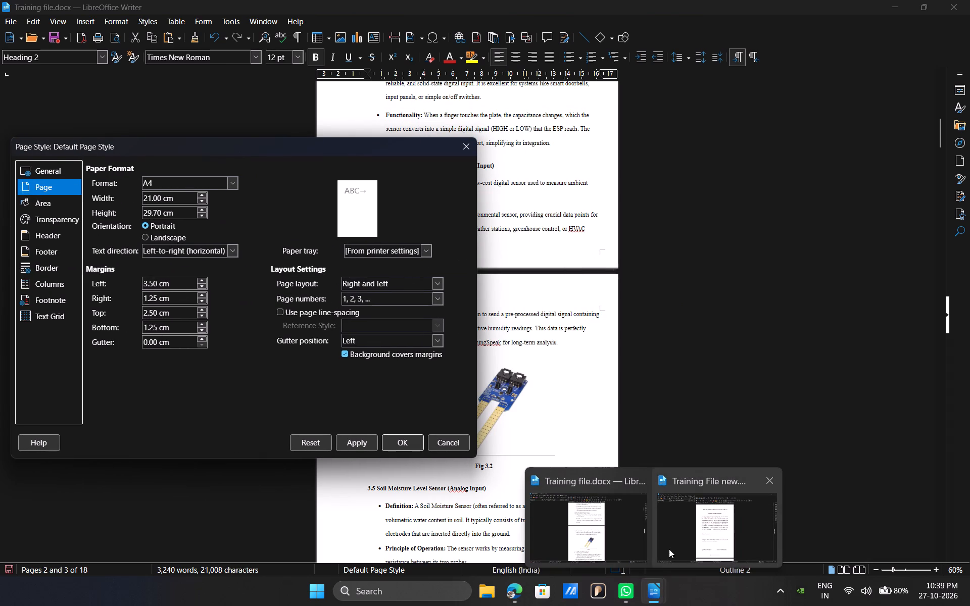
{"action": "left_click", "coordinate": [686, 535]}
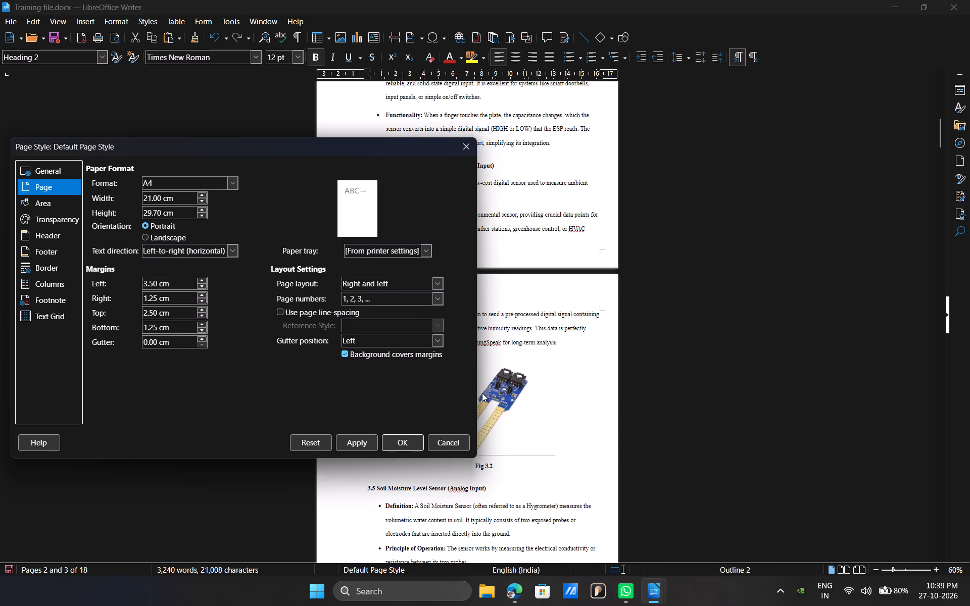
{"action": "left_click", "coordinate": [890, 9]}
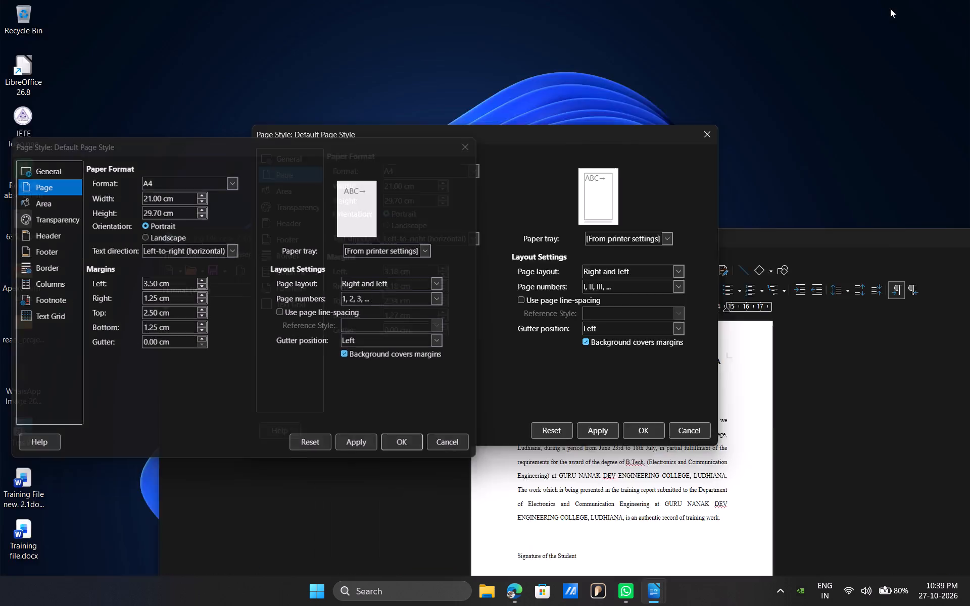
{"action": "left_click", "coordinate": [899, 9]}
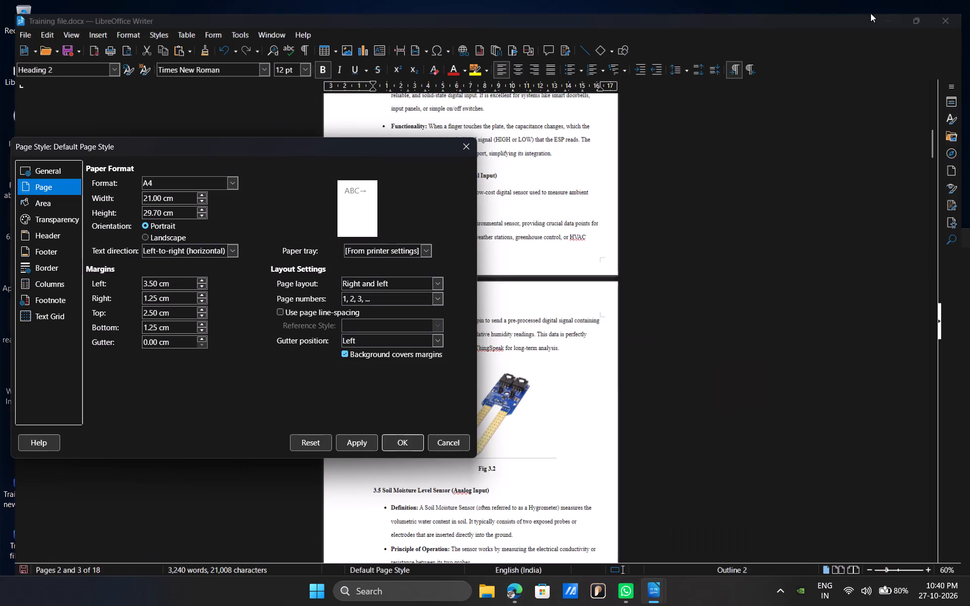
{"action": "left_click_drag", "start_coordinate": [310, 153], "coordinate": [350, 161]}
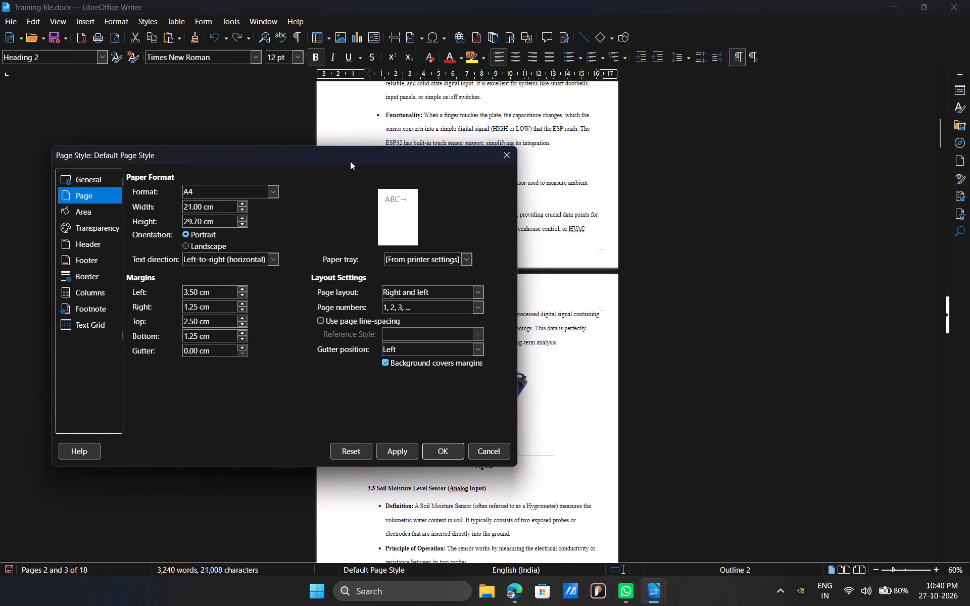
{"action": "left_click_drag", "start_coordinate": [350, 161], "coordinate": [339, 161]}
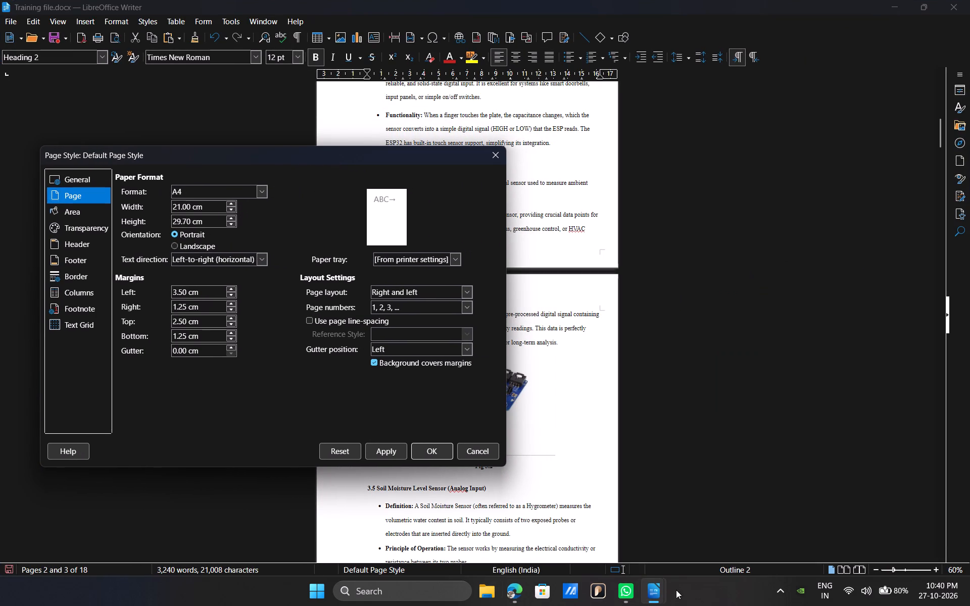
{"action": "left_click", "coordinate": [691, 532]}
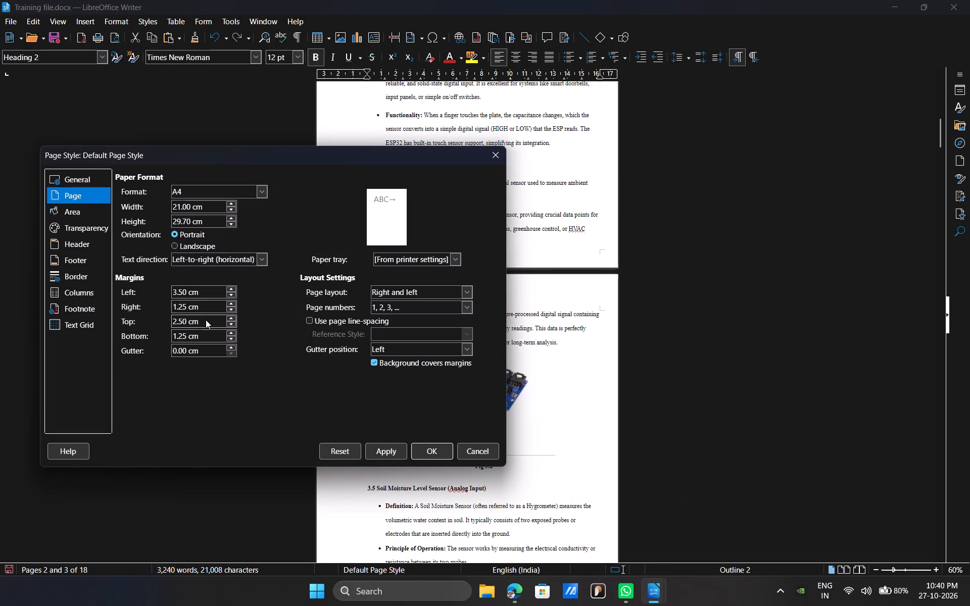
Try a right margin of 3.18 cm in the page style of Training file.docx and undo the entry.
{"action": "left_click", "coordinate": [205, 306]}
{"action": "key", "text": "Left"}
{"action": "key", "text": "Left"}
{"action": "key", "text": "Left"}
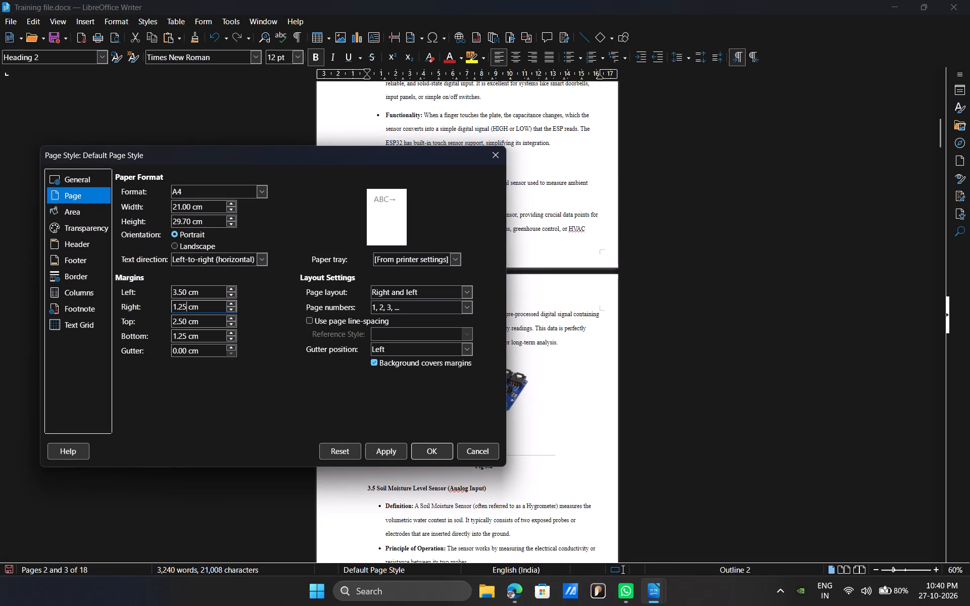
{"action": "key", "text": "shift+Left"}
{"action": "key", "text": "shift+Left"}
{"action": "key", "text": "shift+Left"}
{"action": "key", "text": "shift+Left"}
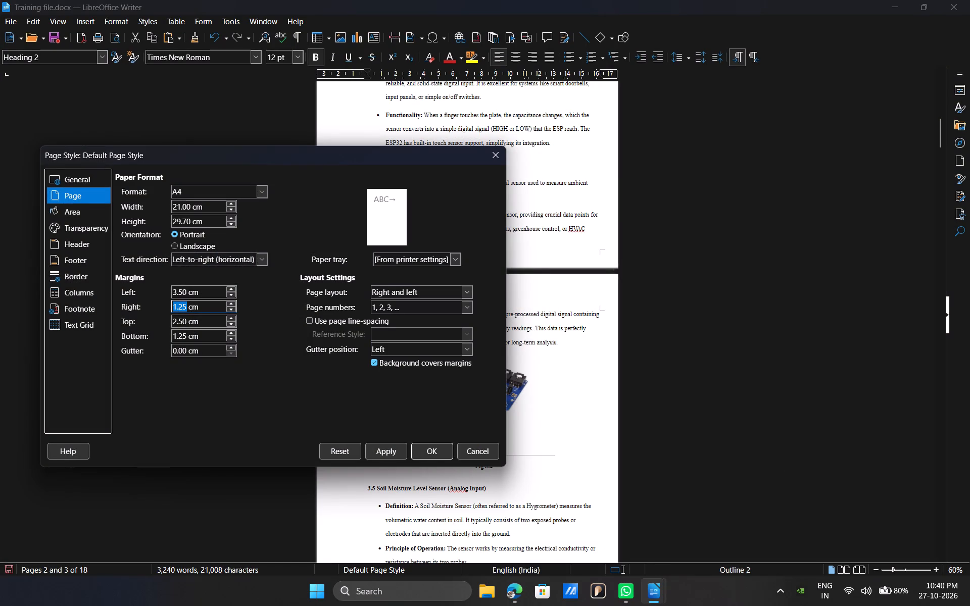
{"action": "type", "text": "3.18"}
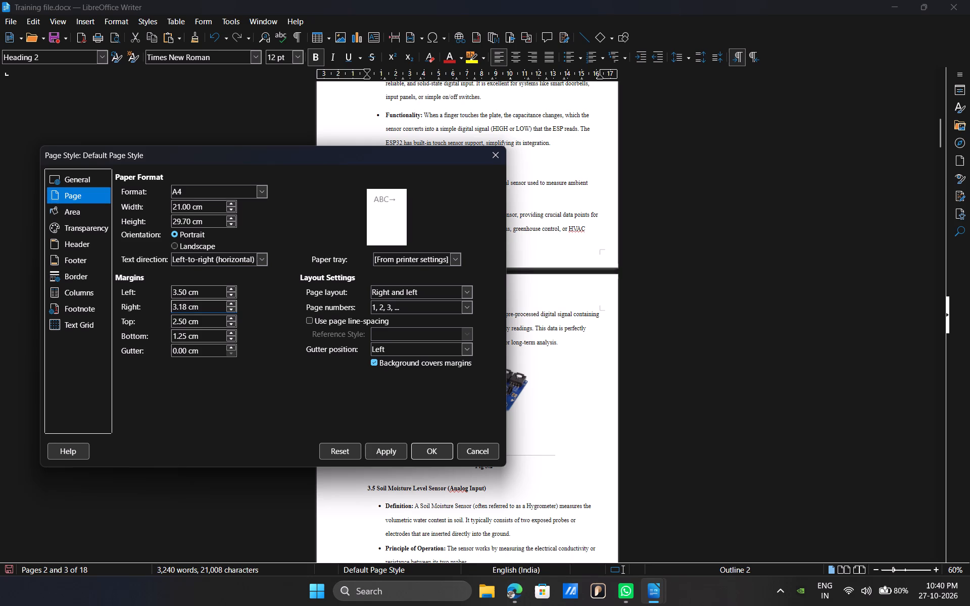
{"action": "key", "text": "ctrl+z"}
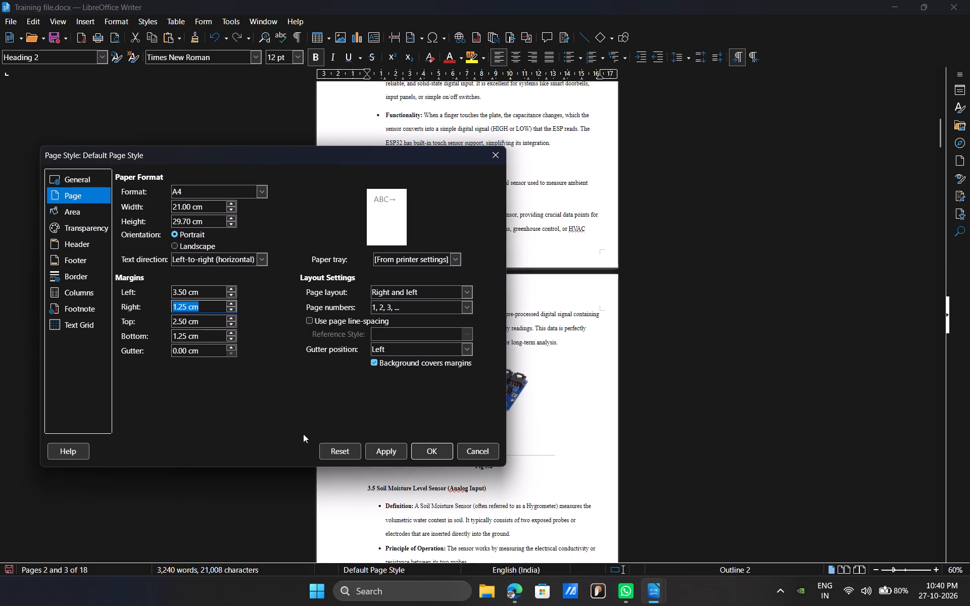
Compare the margins of both documents again and close the page style settings of Training file.docx.
{"action": "left_click", "coordinate": [293, 422]}
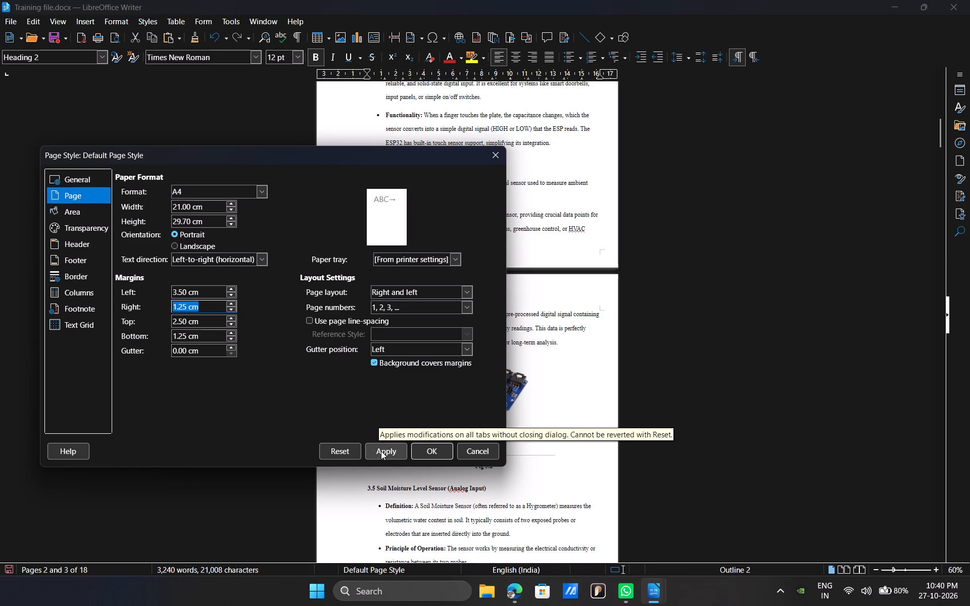
{"action": "left_click", "coordinate": [331, 423]}
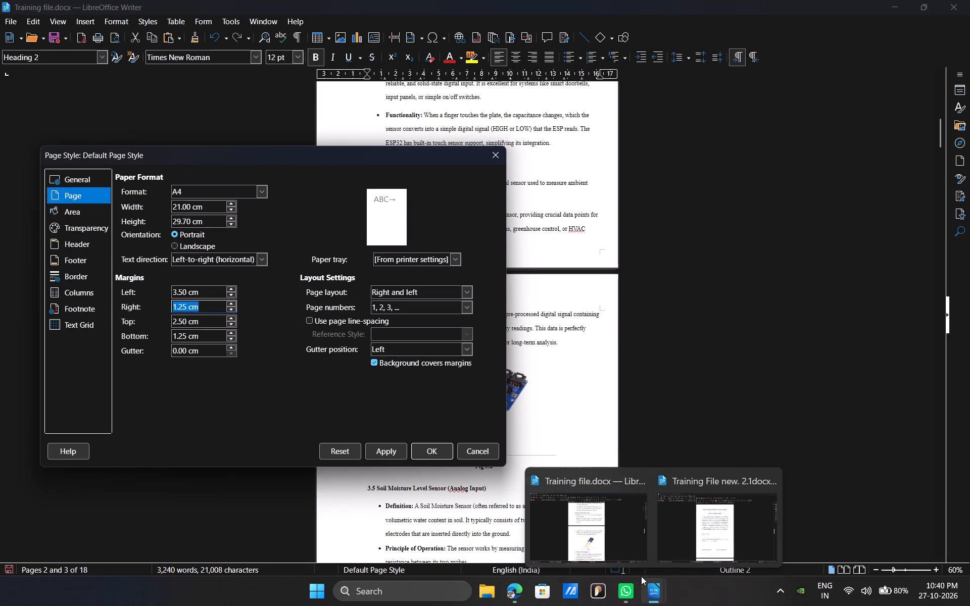
{"action": "left_click", "coordinate": [697, 525]}
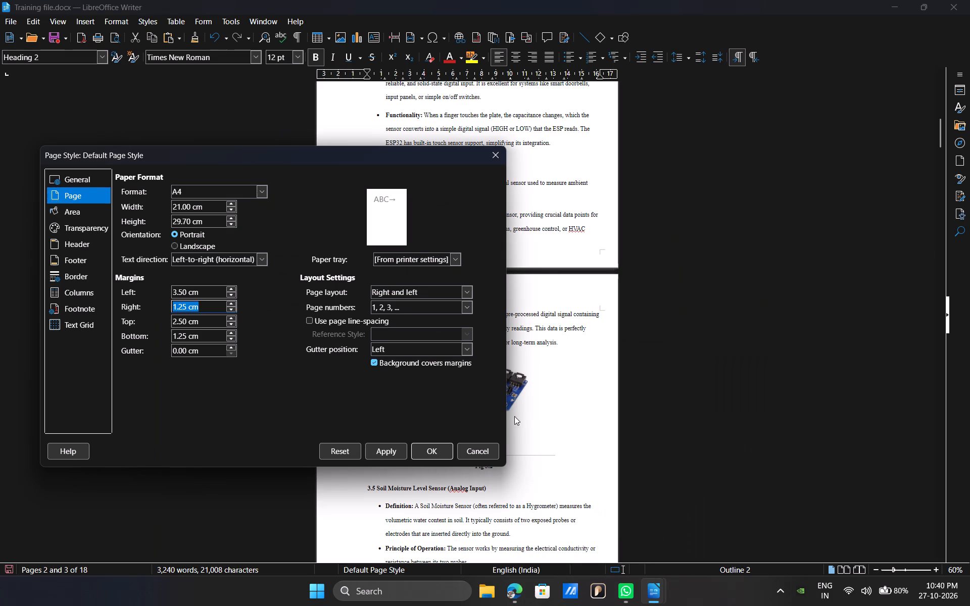
{"action": "left_click", "coordinate": [697, 538]}
{"action": "left_click", "coordinate": [408, 430]}
{"action": "left_click", "coordinate": [431, 447]}
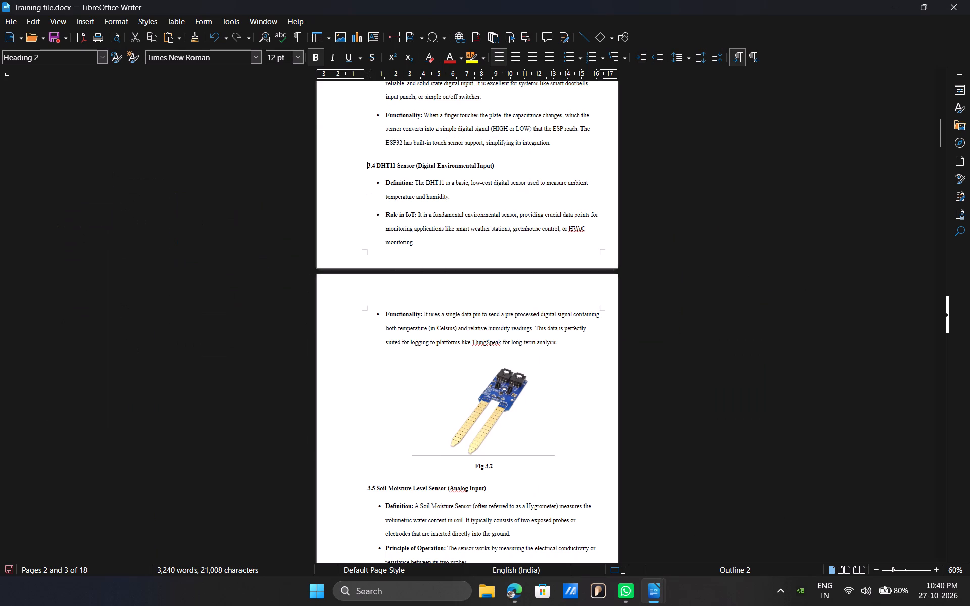
Set the left margin of the default page style in Training File new. 2.1docx.docx to 3.50 cm.
{"action": "left_click", "coordinate": [890, 10]}
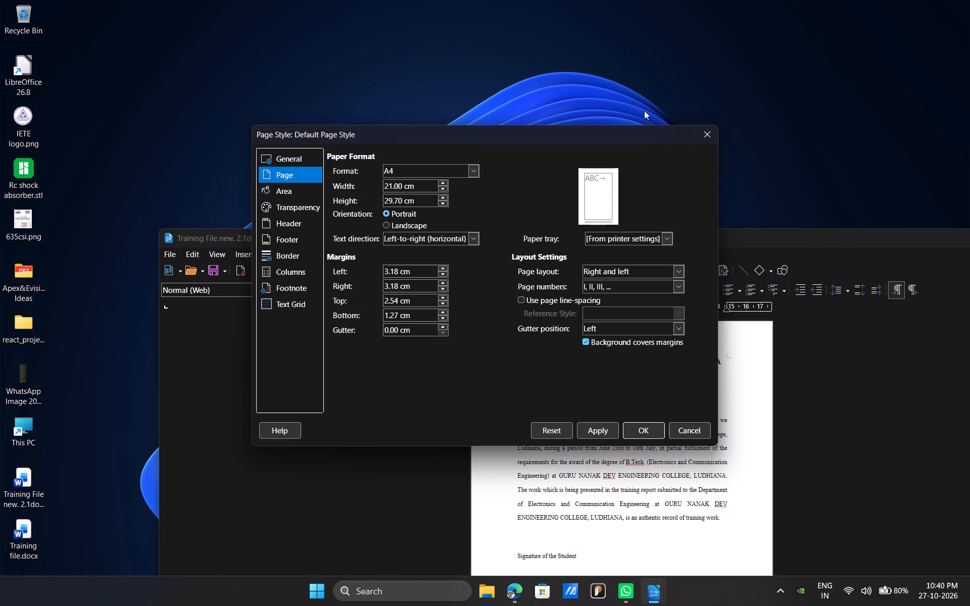
{"action": "left_click", "coordinate": [416, 270]}
{"action": "key", "text": "Left"}
{"action": "key", "text": "Left"}
{"action": "key", "text": "Left"}
{"action": "key", "text": "BackSpace"}
{"action": "key", "text": "BackSpace"}
{"action": "type", "text": "50"}
Set the page style's right margin to 1.25 cm.
{"action": "left_click", "coordinate": [397, 283]}
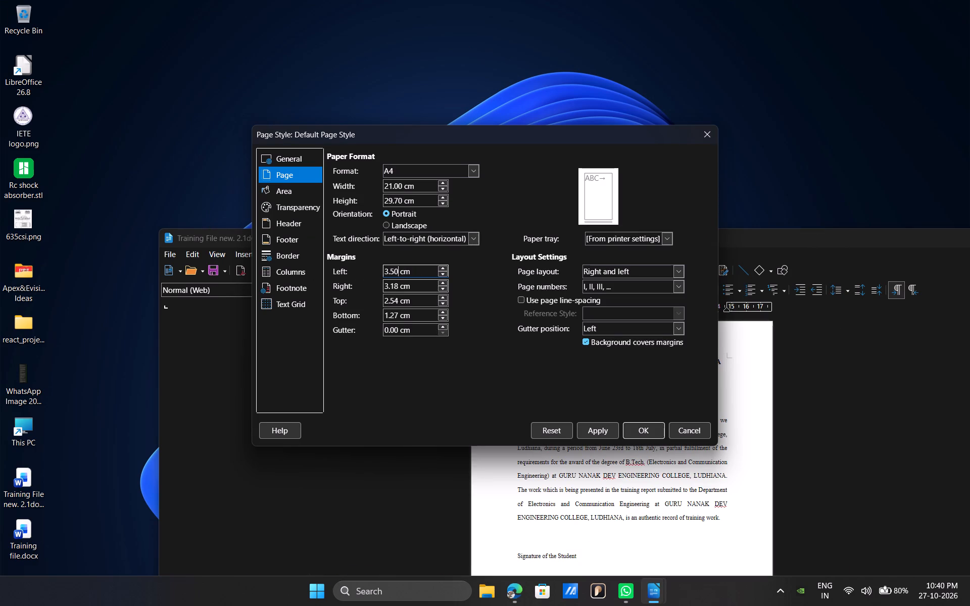
{"action": "key", "text": "BackSpace"}
{"action": "key", "text": "BackSpace"}
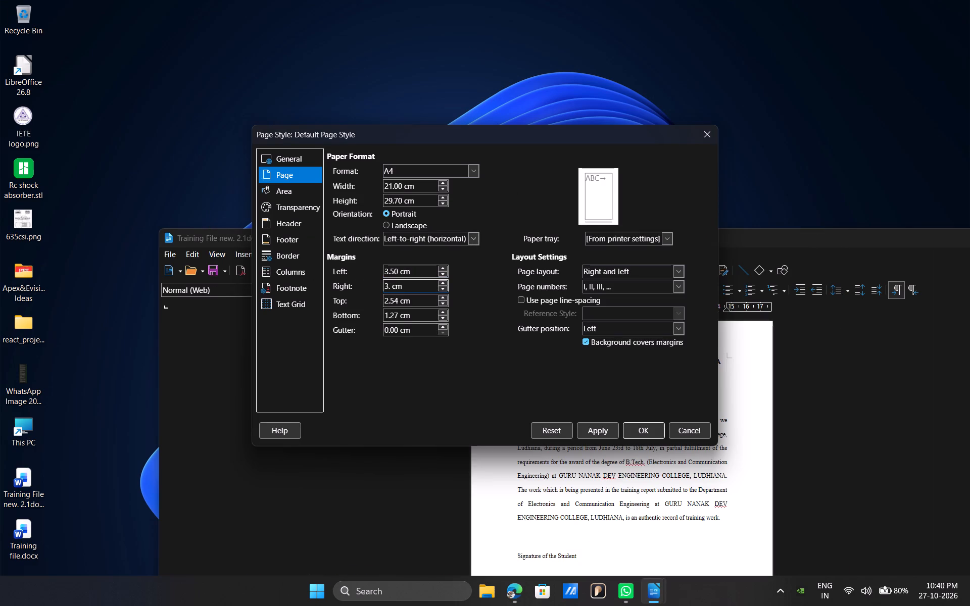
{"action": "type", "text": "25"}
{"action": "key", "text": "Left"}
{"action": "key", "text": "Left"}
{"action": "key", "text": "Left"}
{"action": "key", "text": "BackSpace"}
{"action": "key", "text": "1"}
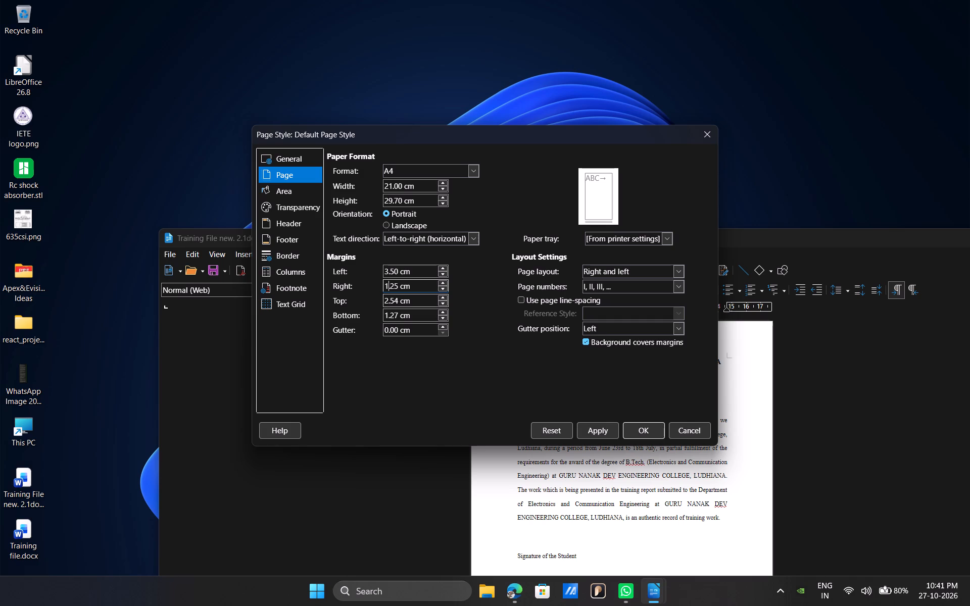
Set the page style's top margin to 2.50 cm.
{"action": "left_click", "coordinate": [390, 297]}
{"action": "key", "text": "Left"}
{"action": "key", "text": "Right"}
{"action": "key", "text": "Right"}
{"action": "key", "text": "Right"}
{"action": "key", "text": "BackSpace"}
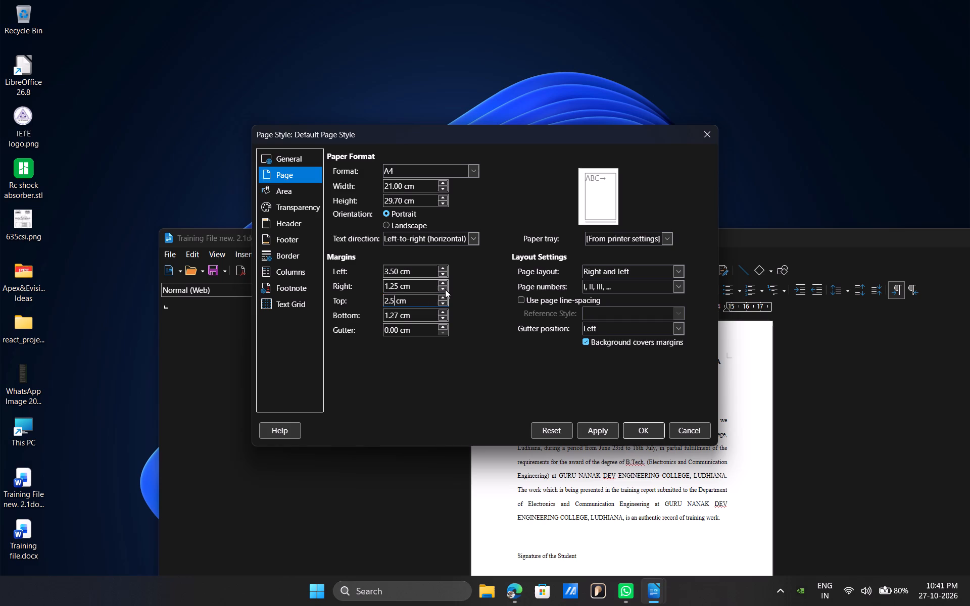
{"action": "key", "text": "0"}
Set the bottom margin to 1.25 cm, then apply and confirm the page style changes.
{"action": "left_click", "coordinate": [395, 311]}
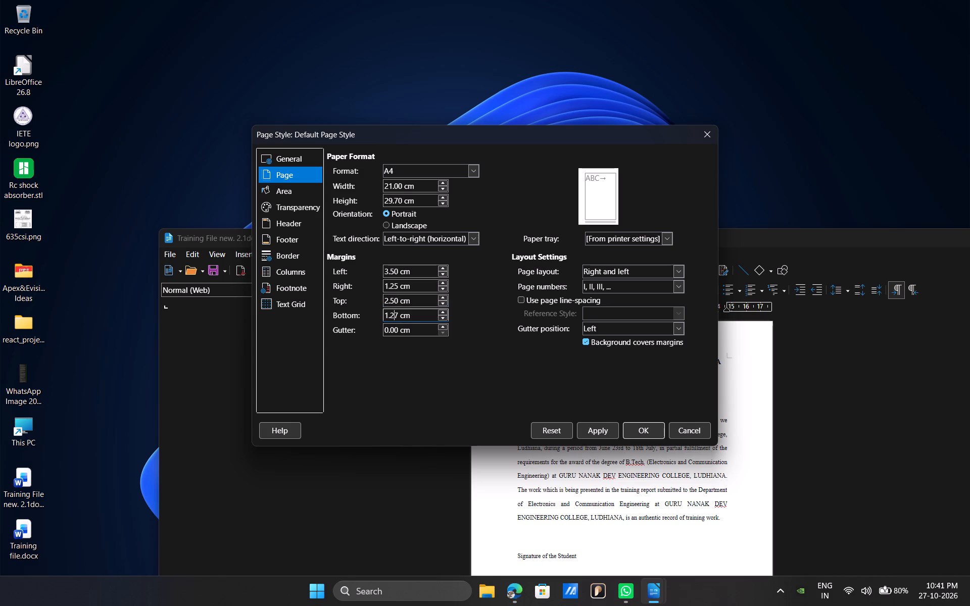
{"action": "key", "text": "Right"}
{"action": "key", "text": "BackSpace"}
{"action": "key", "text": "5"}
{"action": "left_click", "coordinate": [600, 427]}
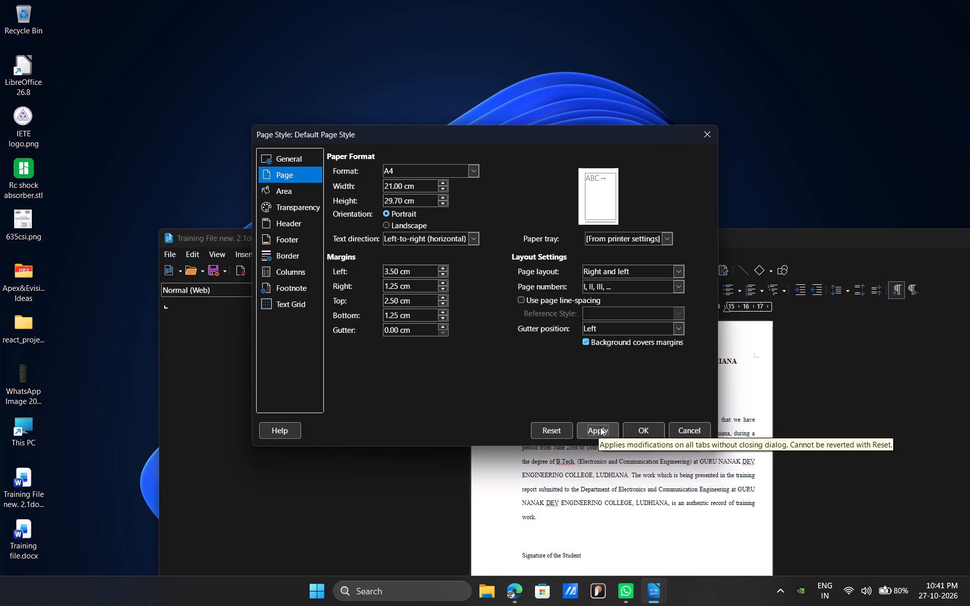
{"action": "left_click", "coordinate": [644, 426]}
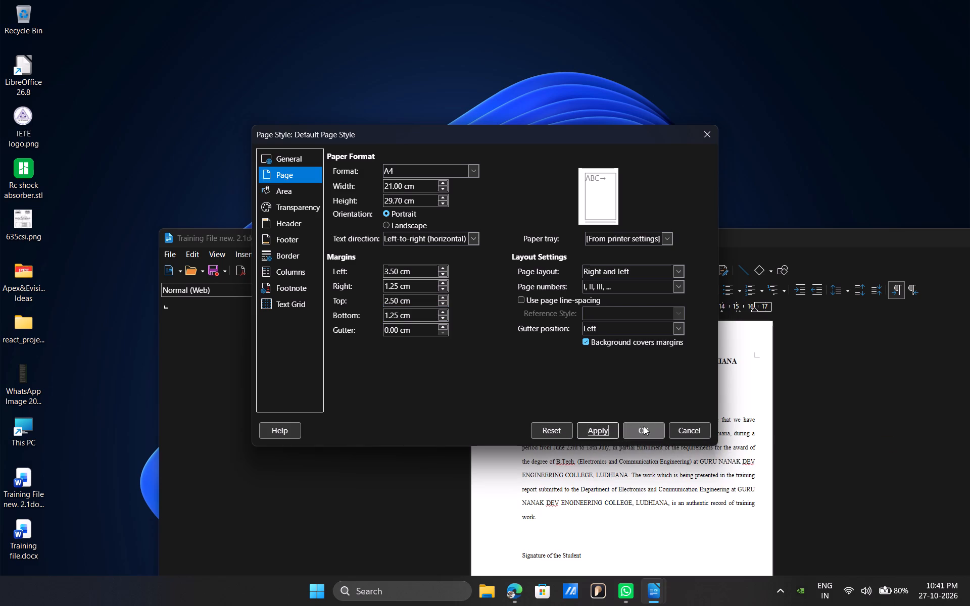
Switch to the Training file.docx window.
{"action": "left_click_drag", "start_coordinate": [576, 247], "coordinate": [479, 94]}
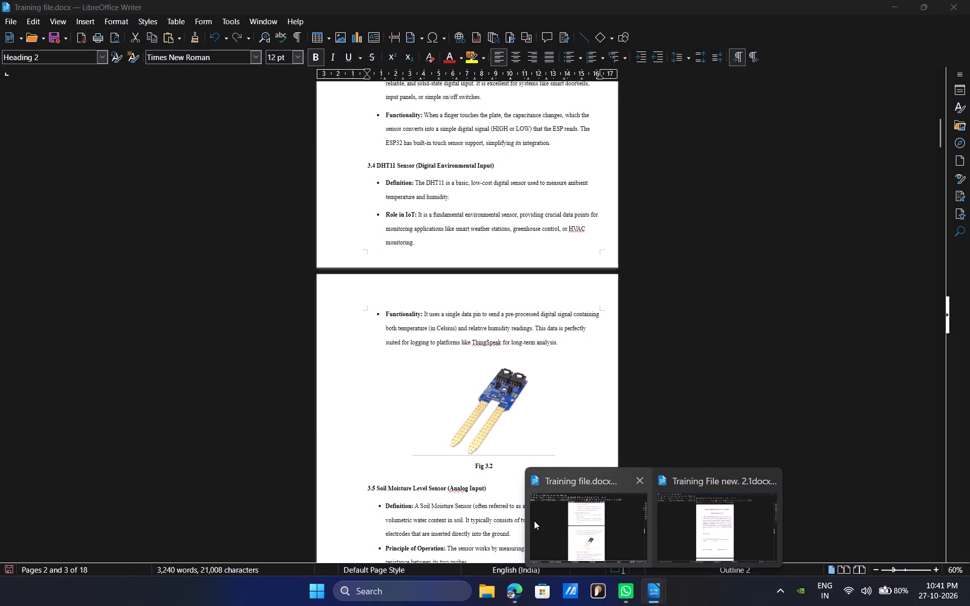
{"action": "left_click", "coordinate": [543, 522]}
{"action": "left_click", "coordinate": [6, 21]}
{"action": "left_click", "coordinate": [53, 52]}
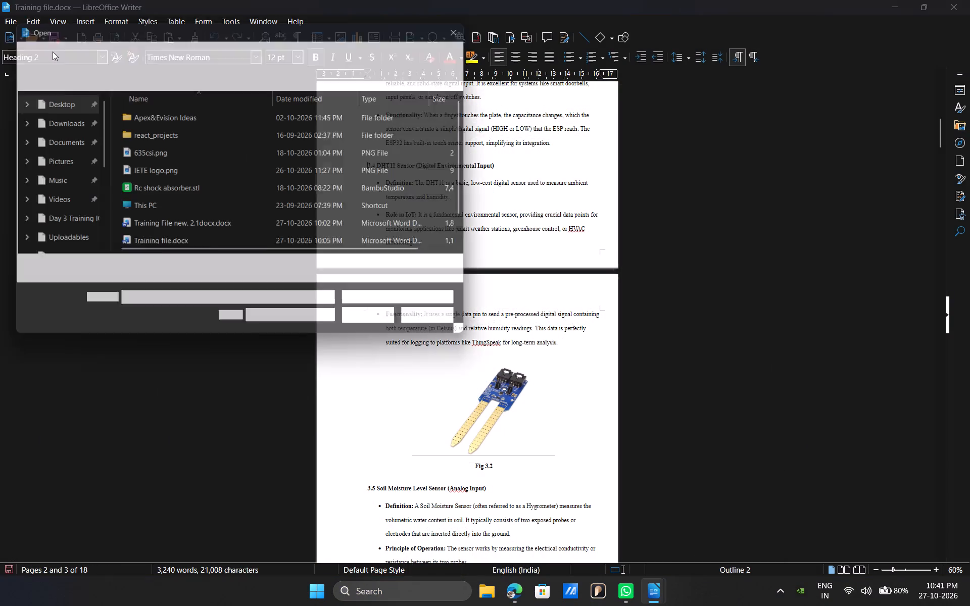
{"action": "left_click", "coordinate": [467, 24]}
Check the page style margins of Training file.docx and close the settings without altering any value.
{"action": "right_click", "coordinate": [622, 388]}
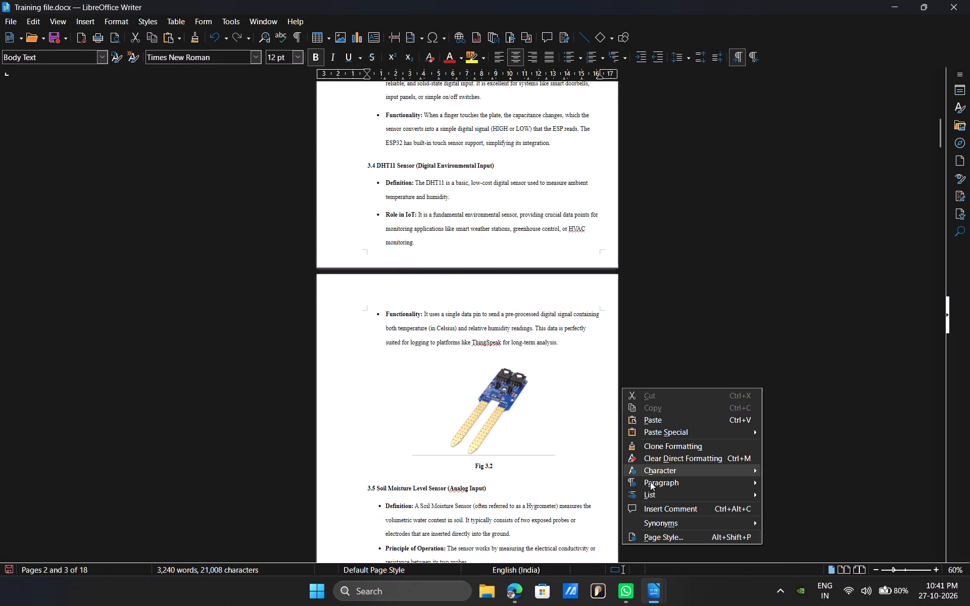
{"action": "left_click", "coordinate": [670, 533]}
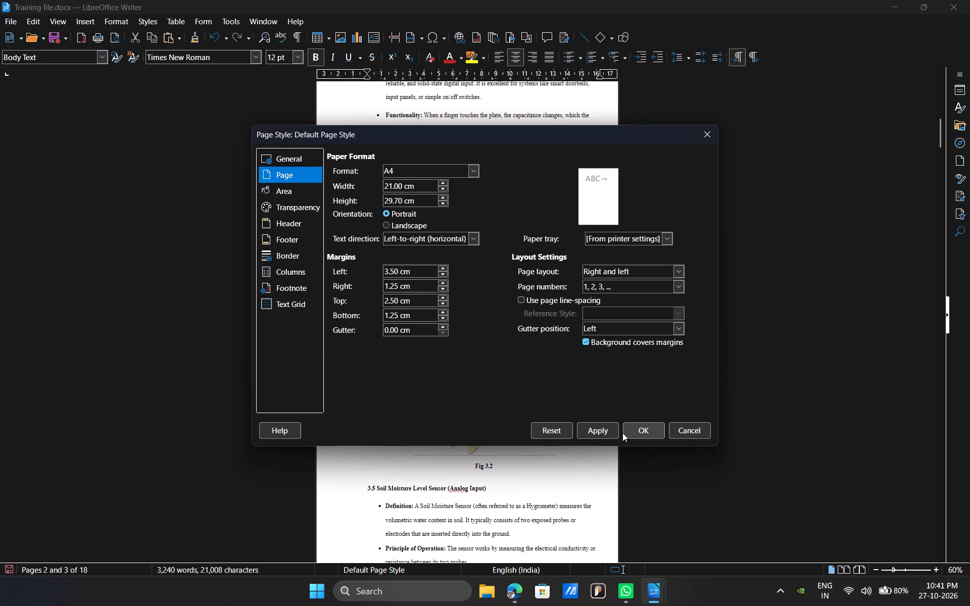
{"action": "left_click", "coordinate": [589, 433]}
{"action": "left_click", "coordinate": [636, 434]}
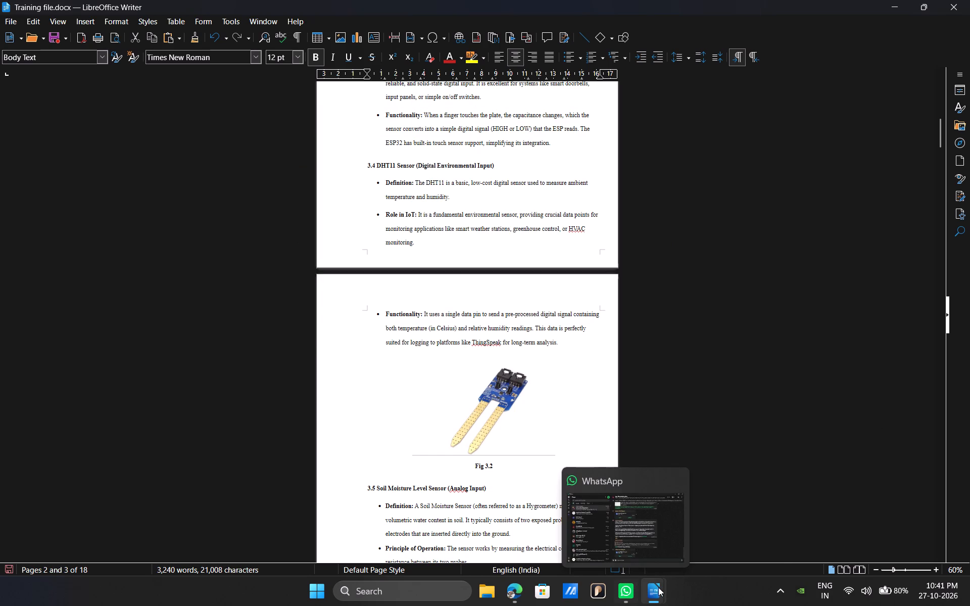
Switch to Training File new. 2.1docx.docx, maximize its window and check the formatting of the headings on the declaration page.
{"action": "left_click", "coordinate": [692, 525]}
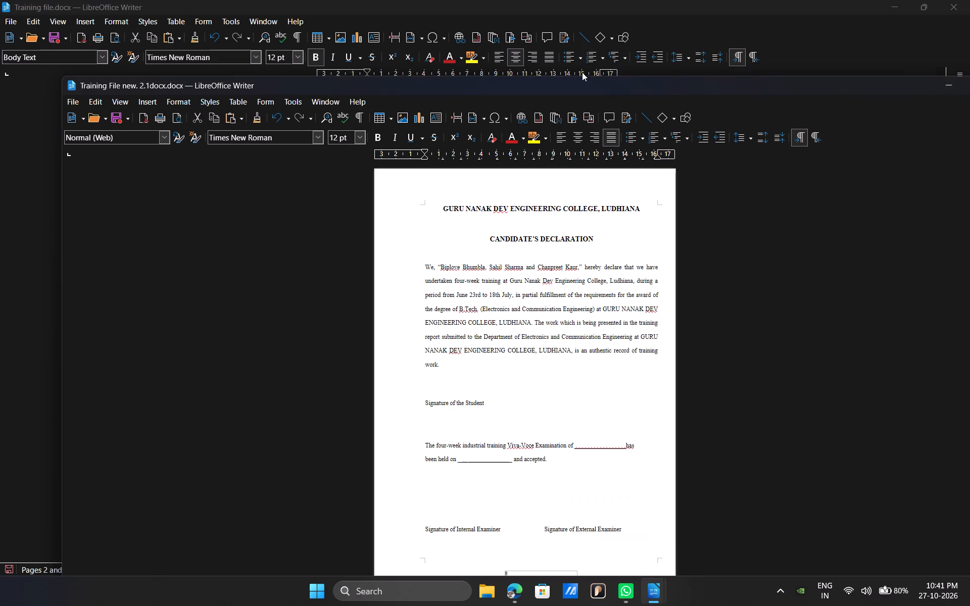
{"action": "left_click_drag", "start_coordinate": [579, 87], "coordinate": [486, 0]}
{"action": "scroll", "coordinate": [375, 345], "scroll_direction": "up", "scroll_amount": 4}
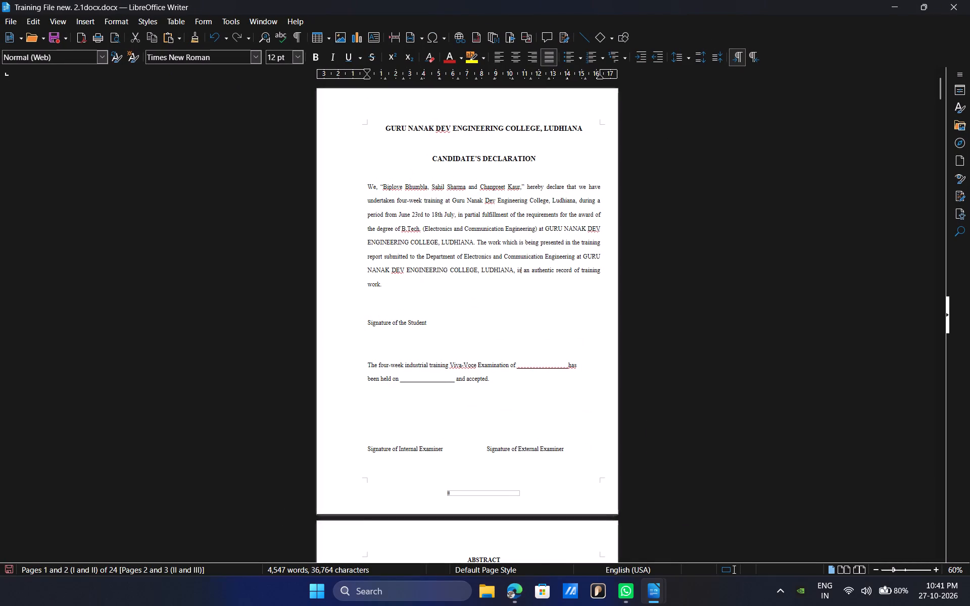
{"action": "left_click", "coordinate": [470, 118]}
{"action": "left_click", "coordinate": [485, 128]}
{"action": "left_click", "coordinate": [398, 126]}
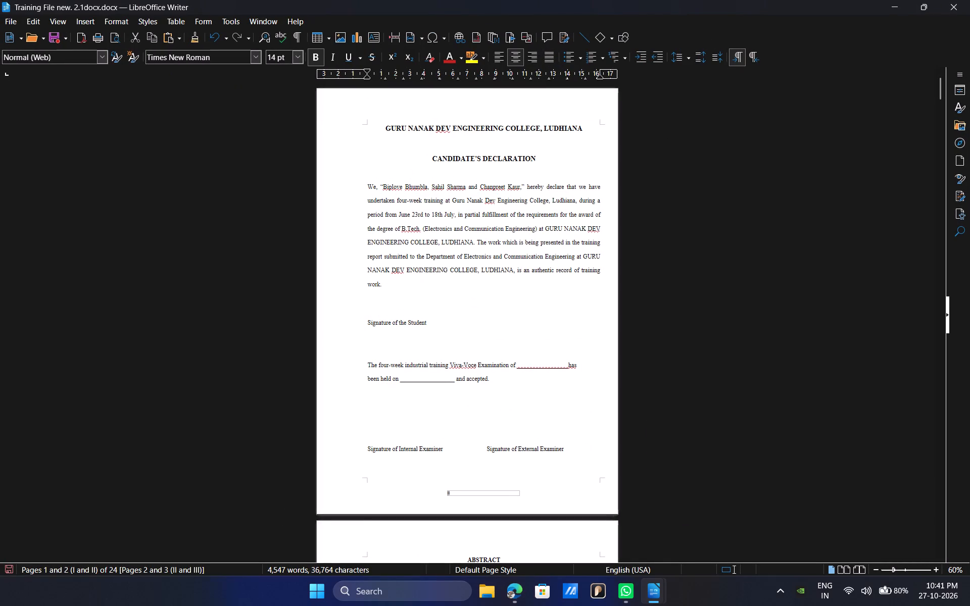
{"action": "left_click", "coordinate": [470, 160]}
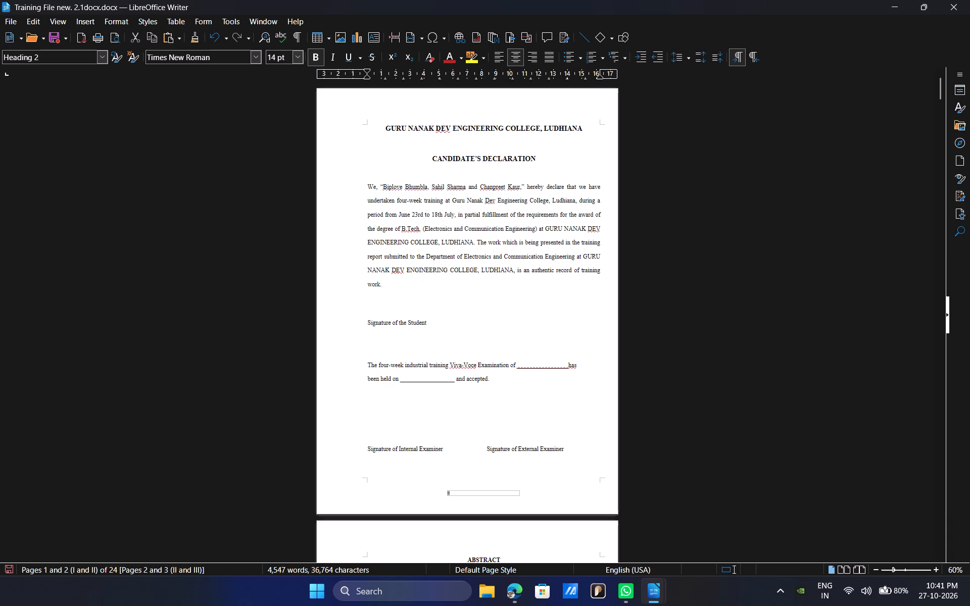
Examine the layout and page breaks of the declaration, abstract and acknowledgement pages.
{"action": "scroll", "coordinate": [610, 387], "scroll_direction": "down", "scroll_amount": 5}
{"action": "scroll", "coordinate": [610, 387], "scroll_direction": "up", "scroll_amount": 1}
{"action": "scroll", "coordinate": [610, 387], "scroll_direction": "down", "scroll_amount": 6}
{"action": "scroll", "coordinate": [610, 384], "scroll_direction": "up", "scroll_amount": 1}
{"action": "scroll", "coordinate": [610, 384], "scroll_direction": "down", "scroll_amount": 1}
{"action": "scroll", "coordinate": [610, 384], "scroll_direction": "up", "scroll_amount": 1}
{"action": "scroll", "coordinate": [610, 384], "scroll_direction": "down", "scroll_amount": 1}
{"action": "scroll", "coordinate": [610, 384], "scroll_direction": "up", "scroll_amount": 1}
{"action": "scroll", "coordinate": [610, 384], "scroll_direction": "down", "scroll_amount": 4}
{"action": "scroll", "coordinate": [610, 384], "scroll_direction": "up", "scroll_amount": 1}
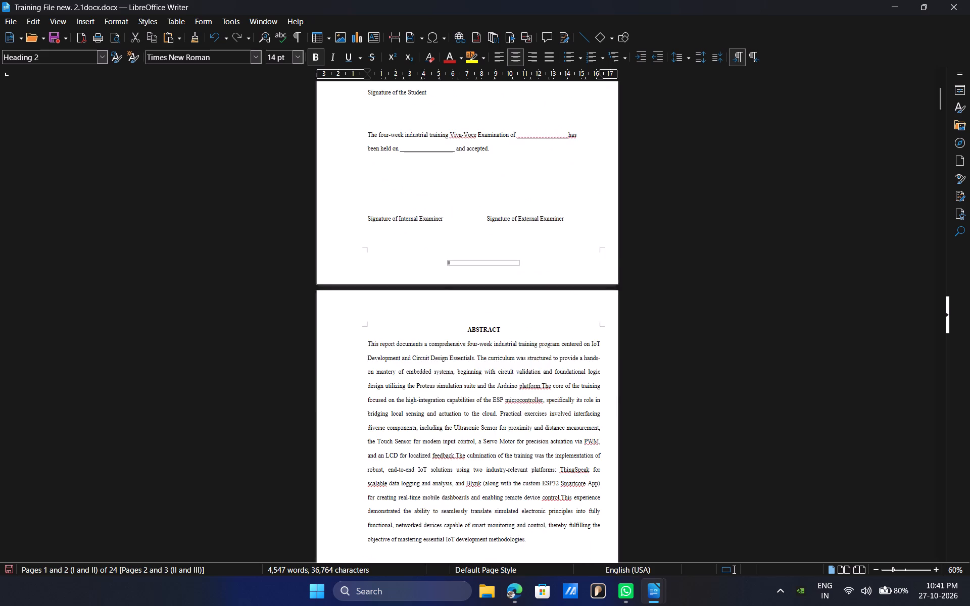
{"action": "scroll", "coordinate": [610, 383], "scroll_direction": "up", "scroll_amount": 1}
{"action": "scroll", "coordinate": [610, 383], "scroll_direction": "down", "scroll_amount": 1}
{"action": "scroll", "coordinate": [610, 383], "scroll_direction": "up", "scroll_amount": 2}
{"action": "scroll", "coordinate": [610, 383], "scroll_direction": "down", "scroll_amount": 1}
{"action": "scroll", "coordinate": [609, 383], "scroll_direction": "up", "scroll_amount": 1}
{"action": "scroll", "coordinate": [609, 383], "scroll_direction": "down", "scroll_amount": 3}
{"action": "scroll", "coordinate": [609, 383], "scroll_direction": "up", "scroll_amount": 1}
{"action": "scroll", "coordinate": [609, 383], "scroll_direction": "down", "scroll_amount": 3}
{"action": "scroll", "coordinate": [609, 383], "scroll_direction": "up", "scroll_amount": 3}
{"action": "scroll", "coordinate": [609, 383], "scroll_direction": "down", "scroll_amount": 3}
{"action": "scroll", "coordinate": [608, 382], "scroll_direction": "up", "scroll_amount": 1}
{"action": "scroll", "coordinate": [608, 382], "scroll_direction": "down", "scroll_amount": 12}
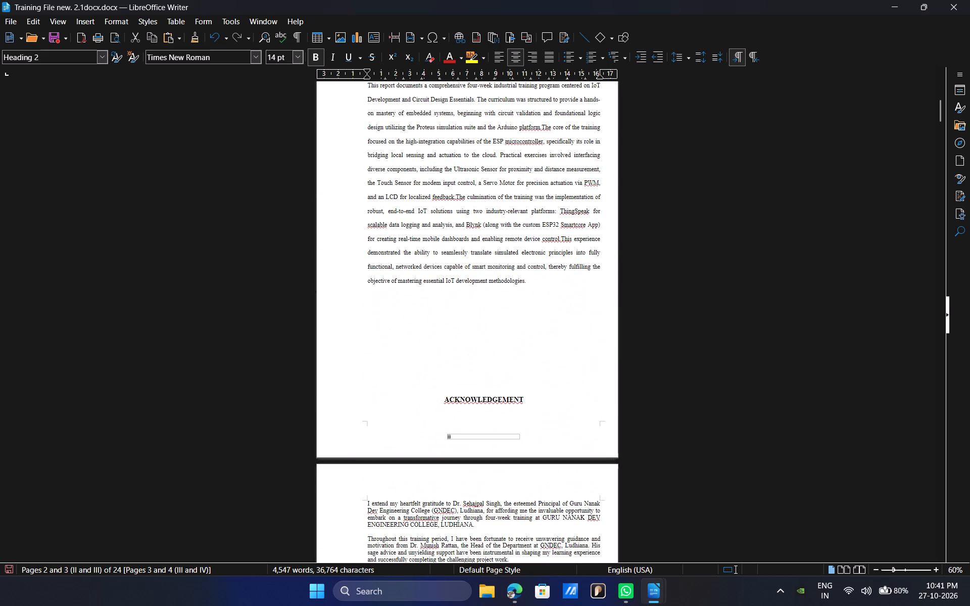
{"action": "scroll", "coordinate": [566, 373], "scroll_direction": "up", "scroll_amount": 1}
{"action": "scroll", "coordinate": [566, 373], "scroll_direction": "down", "scroll_amount": 1}
{"action": "scroll", "coordinate": [566, 373], "scroll_direction": "up", "scroll_amount": 8}
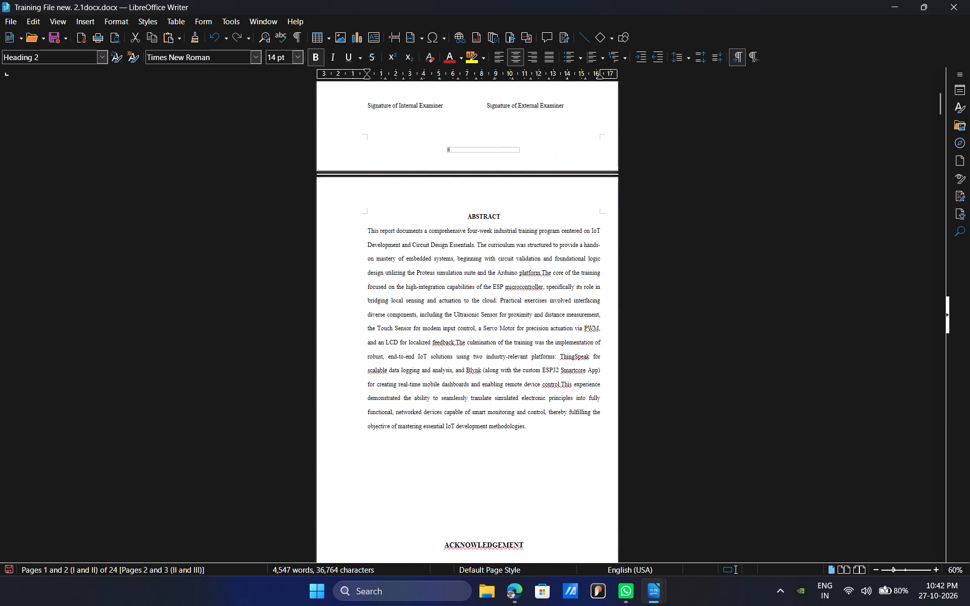
{"action": "scroll", "coordinate": [560, 374], "scroll_direction": "down", "scroll_amount": 6}
{"action": "scroll", "coordinate": [558, 377], "scroll_direction": "up", "scroll_amount": 2}
{"action": "scroll", "coordinate": [558, 377], "scroll_direction": "down", "scroll_amount": 2}
{"action": "scroll", "coordinate": [546, 379], "scroll_direction": "up", "scroll_amount": 2}
{"action": "scroll", "coordinate": [544, 381], "scroll_direction": "down", "scroll_amount": 3}
{"action": "scroll", "coordinate": [540, 383], "scroll_direction": "up", "scroll_amount": 3}
{"action": "scroll", "coordinate": [539, 384], "scroll_direction": "down", "scroll_amount": 5}
{"action": "scroll", "coordinate": [538, 384], "scroll_direction": "up", "scroll_amount": 1}
Insert three blank lines above the ACKNOWLEDGEMENT heading to push it onto the following page with its text.
{"action": "left_click", "coordinate": [523, 366]}
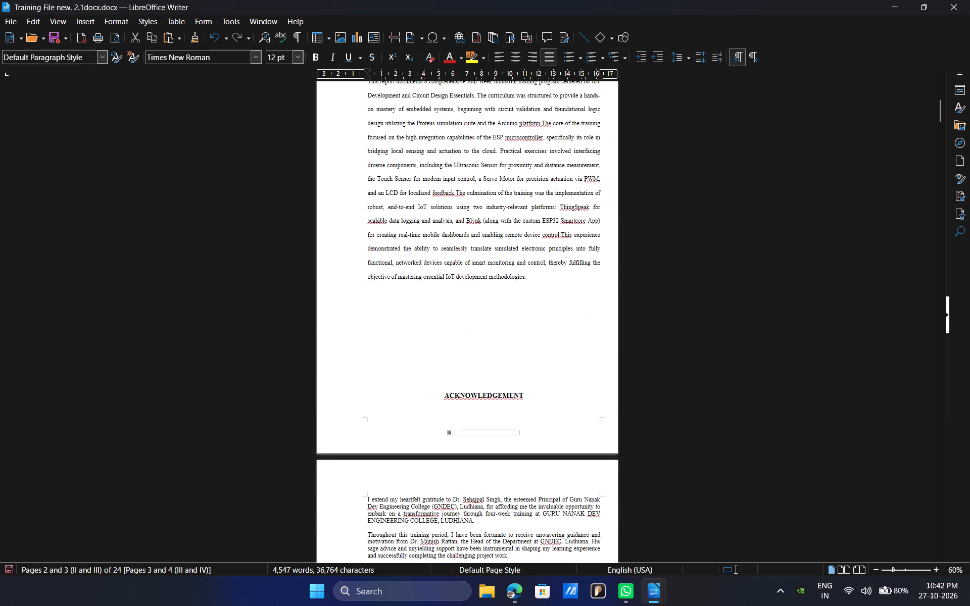
{"action": "key", "text": "Down"}
{"action": "key", "text": "Down"}
{"action": "key", "text": "Return"}
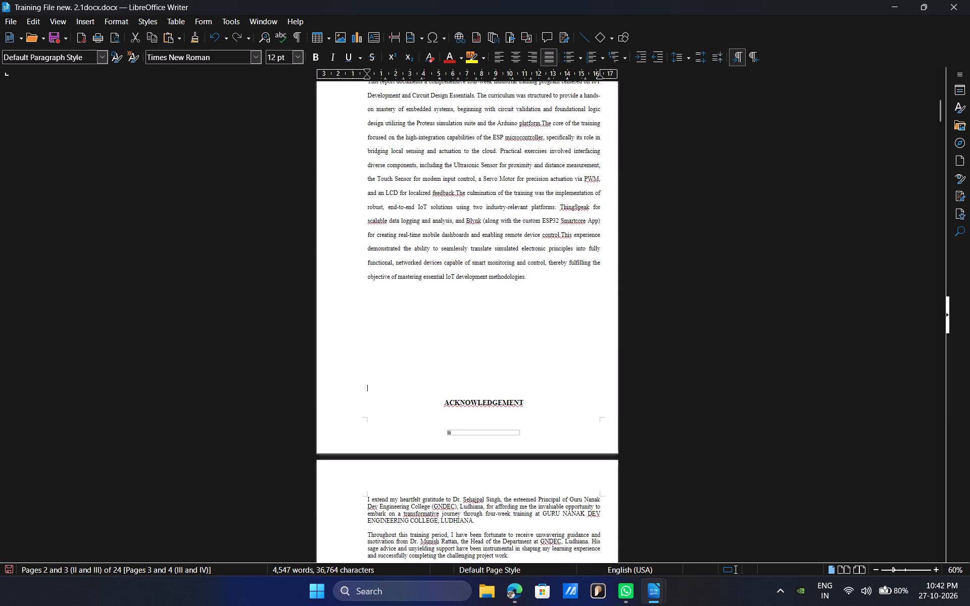
{"action": "key", "text": "Return"}
{"action": "key", "text": "Return"}
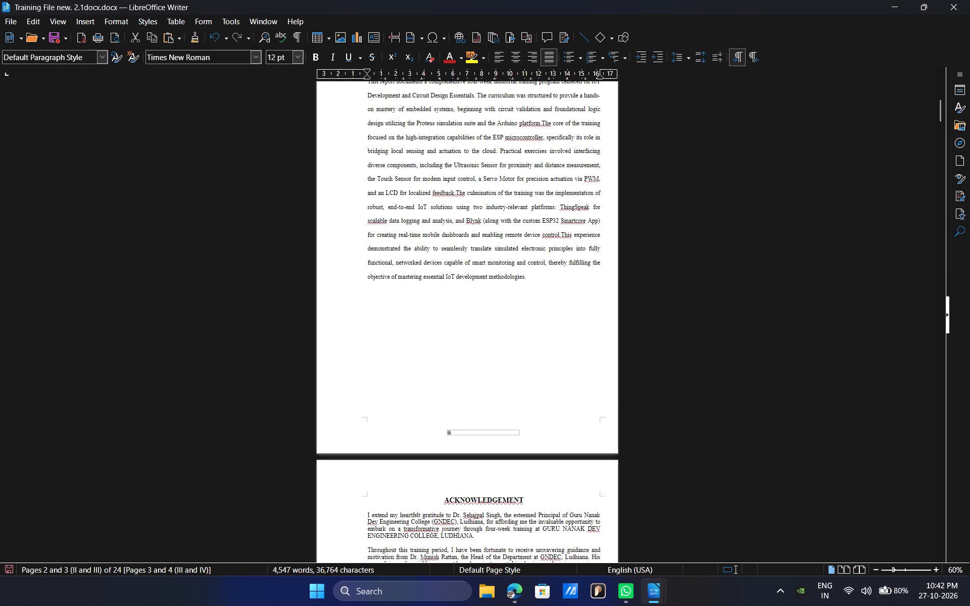
{"action": "key", "text": "Down"}
{"action": "key", "text": "Up"}
{"action": "left_click", "coordinate": [726, 383]}
Insert three blank lines above the List of Figures heading to push it onto the following page with its entries.
{"action": "left_click_drag", "start_coordinate": [937, 109], "coordinate": [939, 70]}
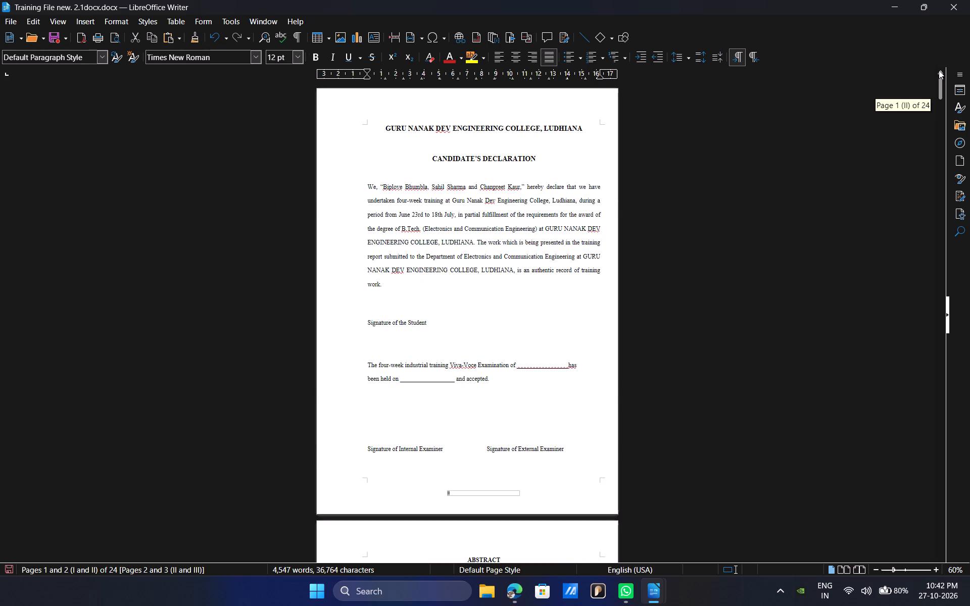
{"action": "left_click_drag", "start_coordinate": [939, 70], "coordinate": [934, 100]}
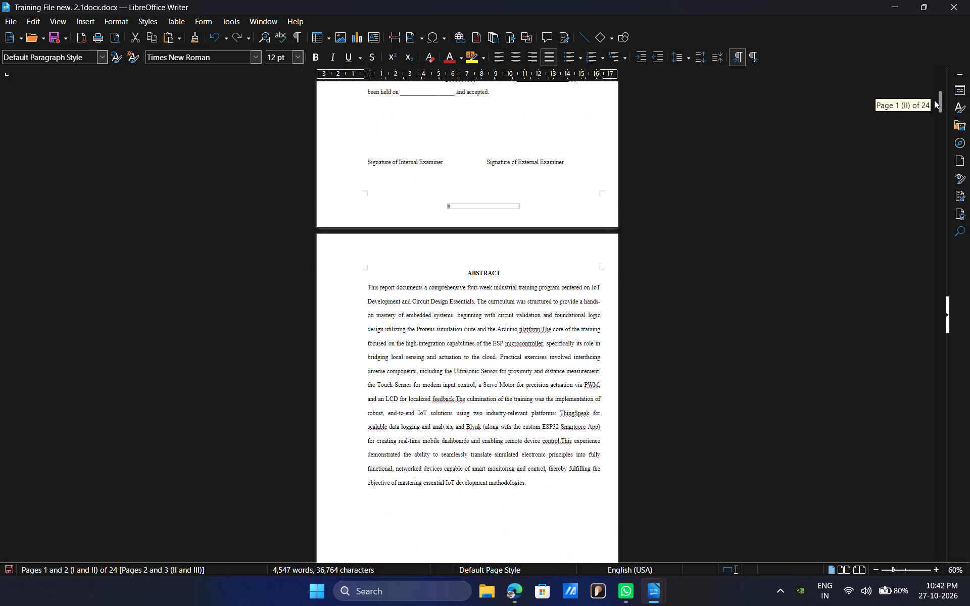
{"action": "left_click_drag", "start_coordinate": [934, 100], "coordinate": [927, 133]}
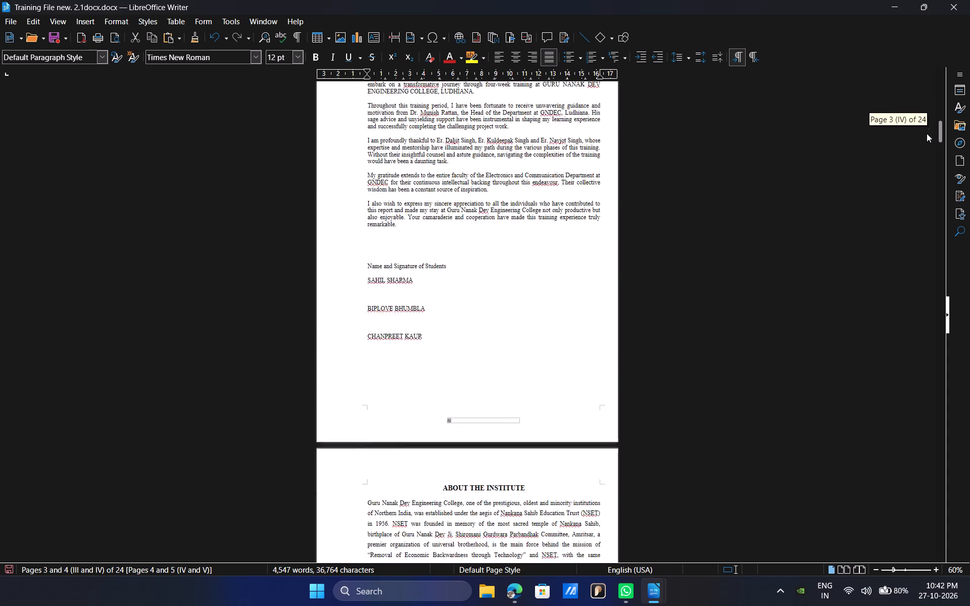
{"action": "left_click_drag", "start_coordinate": [927, 133], "coordinate": [916, 157]}
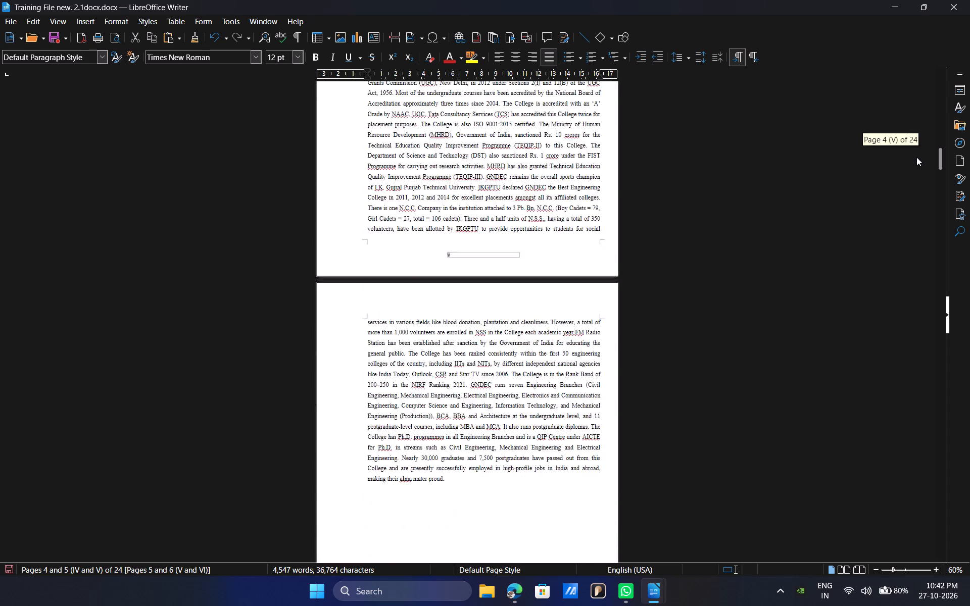
{"action": "left_click_drag", "start_coordinate": [916, 157], "coordinate": [909, 175]}
{"action": "left_click", "coordinate": [512, 216]}
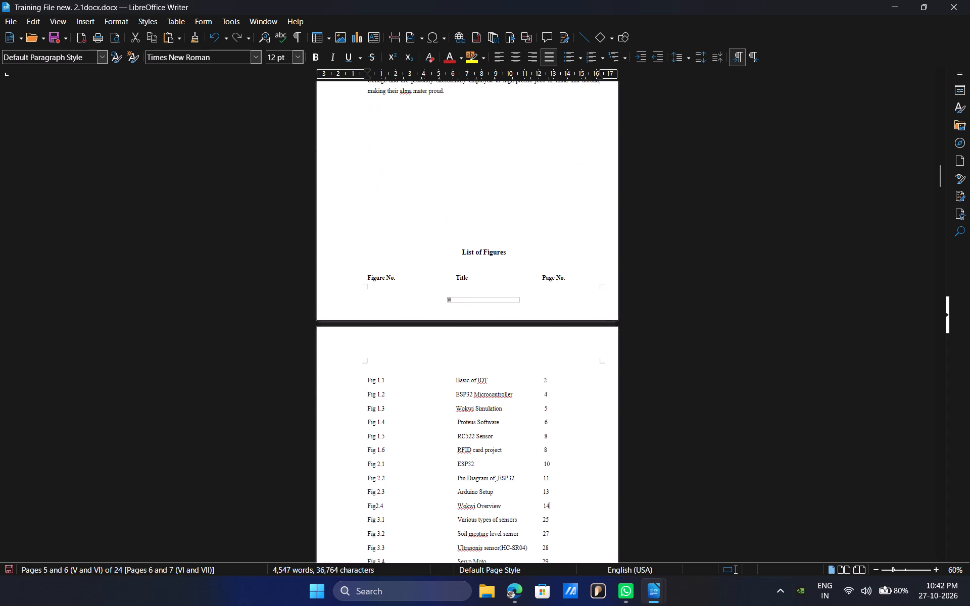
{"action": "key", "text": "Down"}
{"action": "key", "text": "Up"}
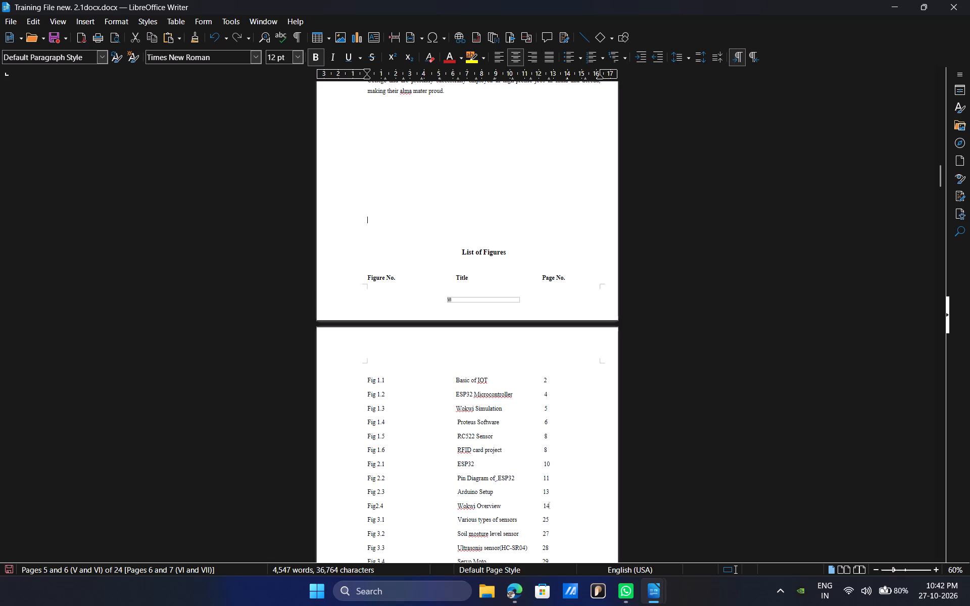
{"action": "key", "text": "Down"}
{"action": "key", "text": "Return"}
{"action": "key", "text": "Return"}
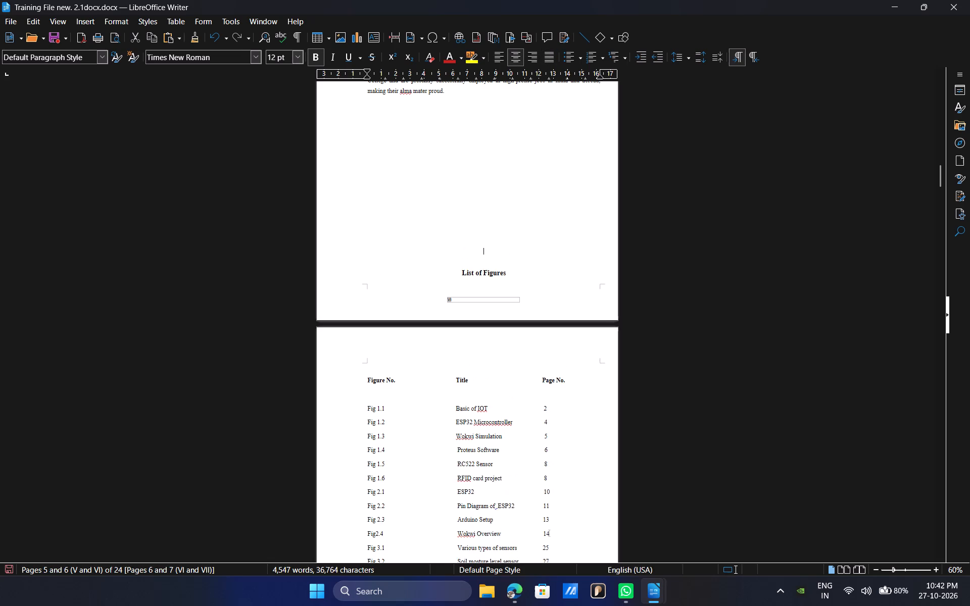
{"action": "key", "text": "Return"}
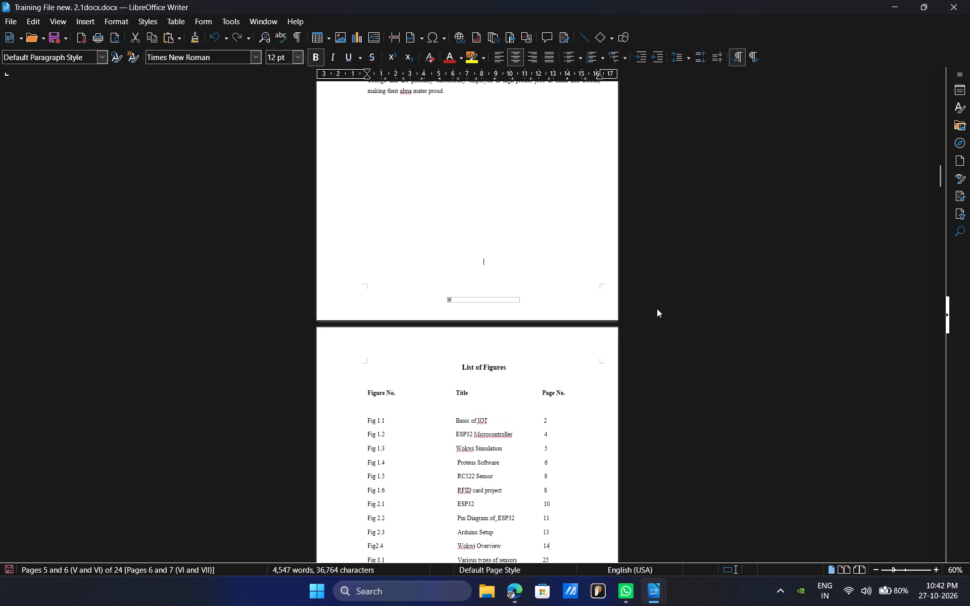
Insert three blank lines above the CONTENTS heading to push it and its column titles onto the following page.
{"action": "scroll", "coordinate": [658, 310], "scroll_direction": "down", "scroll_amount": 1}
{"action": "scroll", "coordinate": [658, 310], "scroll_direction": "up", "scroll_amount": 1}
{"action": "scroll", "coordinate": [658, 310], "scroll_direction": "down", "scroll_amount": 2}
{"action": "scroll", "coordinate": [658, 310], "scroll_direction": "up", "scroll_amount": 1}
{"action": "scroll", "coordinate": [658, 310], "scroll_direction": "down", "scroll_amount": 11}
{"action": "scroll", "coordinate": [659, 314], "scroll_direction": "up", "scroll_amount": 1}
{"action": "scroll", "coordinate": [659, 314], "scroll_direction": "down", "scroll_amount": 2}
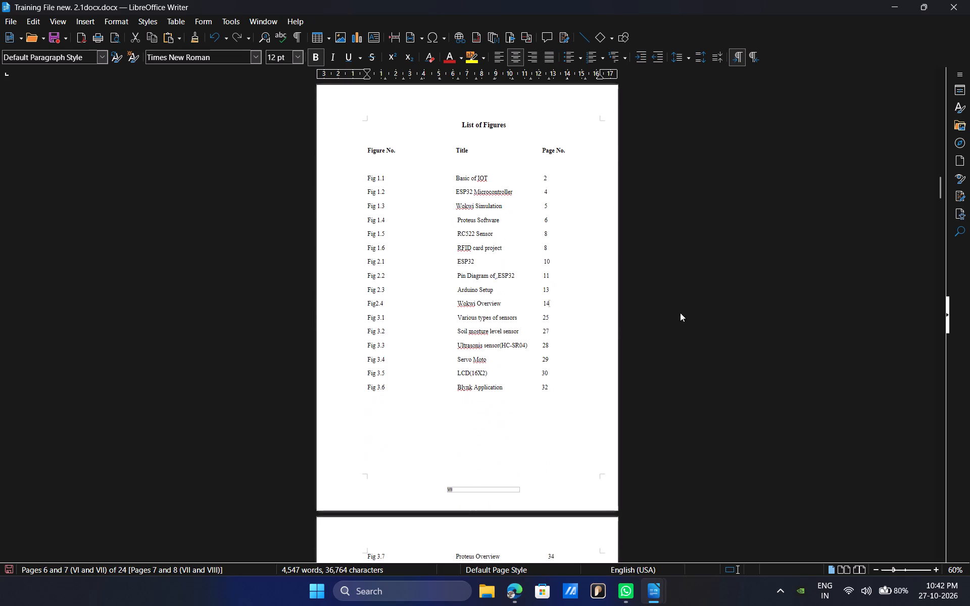
{"action": "scroll", "coordinate": [689, 313], "scroll_direction": "up", "scroll_amount": 2}
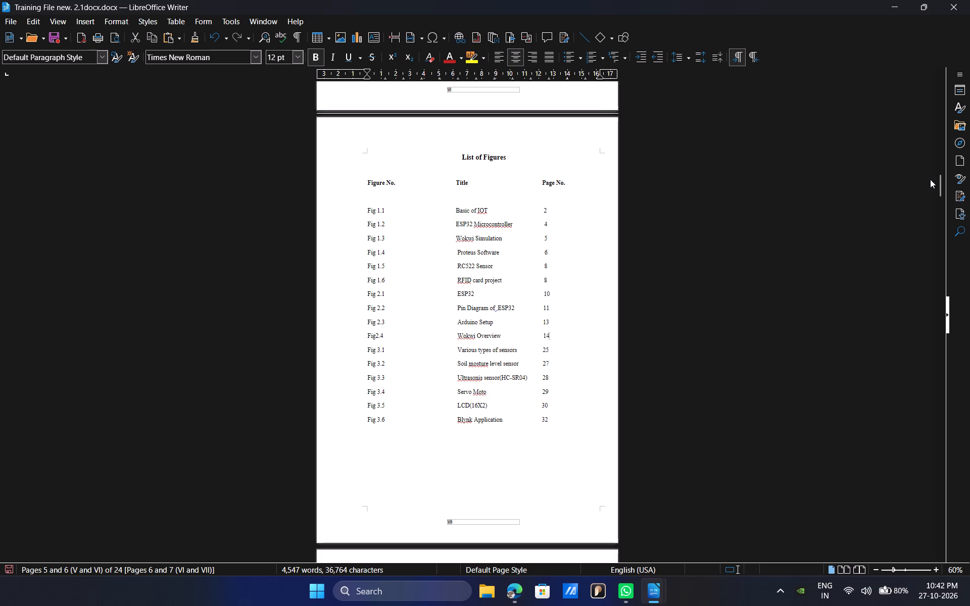
{"action": "left_click_drag", "start_coordinate": [939, 186], "coordinate": [939, 186]}
{"action": "left_click_drag", "start_coordinate": [939, 186], "coordinate": [937, 198]}
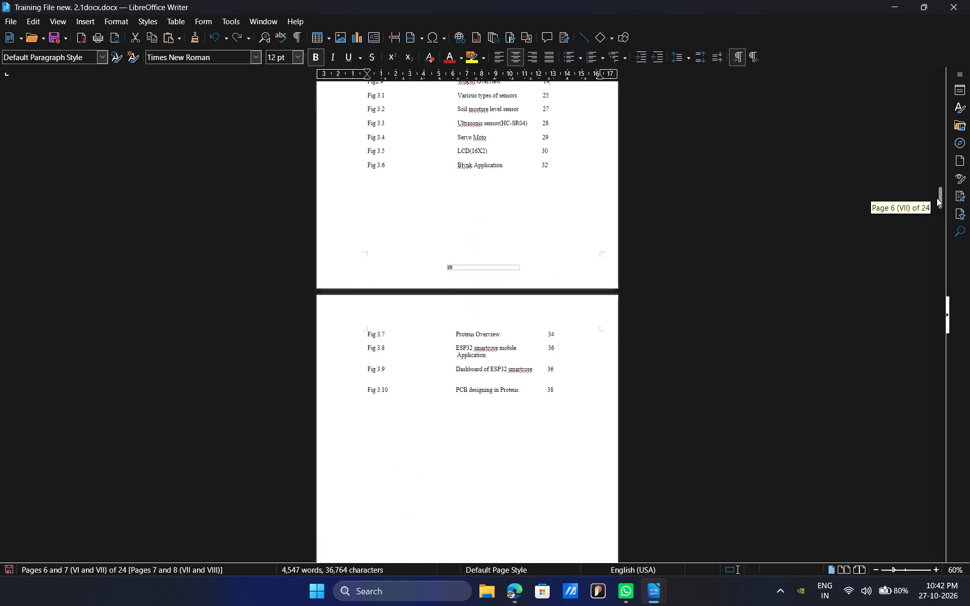
{"action": "left_click_drag", "start_coordinate": [937, 198], "coordinate": [930, 215]}
{"action": "left_click", "coordinate": [548, 288]}
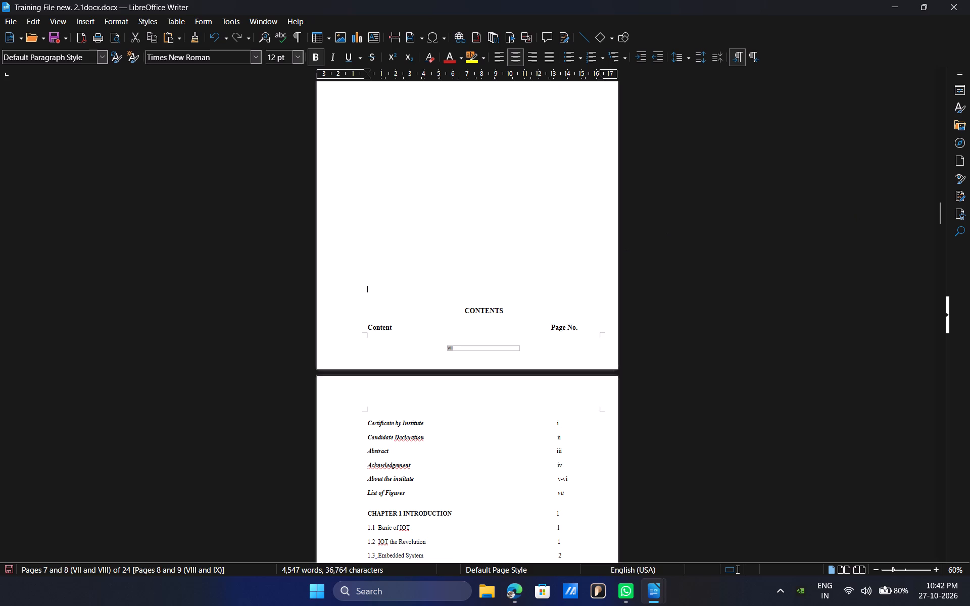
{"action": "key", "text": "Return"}
{"action": "key", "text": "Return"}
{"action": "key", "text": "Return"}
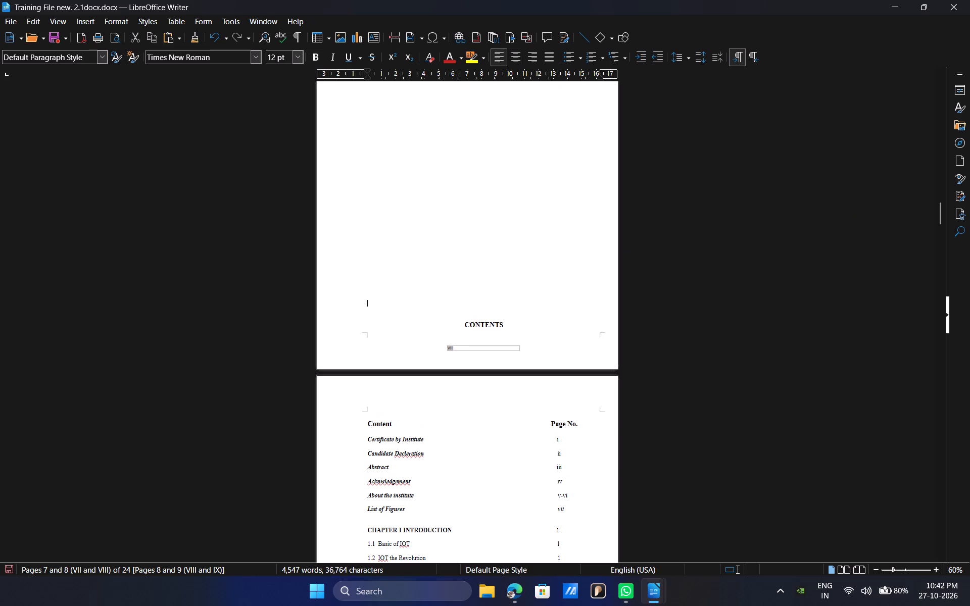
Examine the page layout of the contents section and the pages following its last entry, CHAPTER 5 REFERENCES.
{"action": "scroll", "coordinate": [676, 316], "scroll_direction": "down", "scroll_amount": 4}
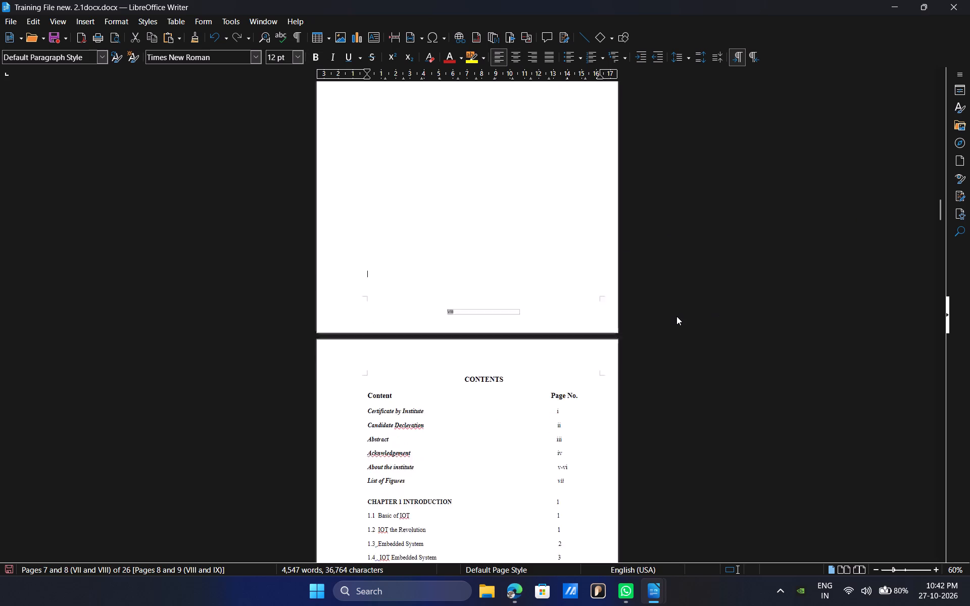
{"action": "scroll", "coordinate": [676, 316], "scroll_direction": "down", "scroll_amount": 2}
{"action": "scroll", "coordinate": [745, 316], "scroll_direction": "down", "scroll_amount": 1}
{"action": "scroll", "coordinate": [745, 316], "scroll_direction": "up", "scroll_amount": 1}
{"action": "scroll", "coordinate": [745, 316], "scroll_direction": "down", "scroll_amount": 10}
{"action": "scroll", "coordinate": [745, 317], "scroll_direction": "up", "scroll_amount": 4}
{"action": "scroll", "coordinate": [745, 317], "scroll_direction": "down", "scroll_amount": 3}
{"action": "scroll", "coordinate": [745, 317], "scroll_direction": "up", "scroll_amount": 2}
{"action": "scroll", "coordinate": [745, 317], "scroll_direction": "down", "scroll_amount": 11}
{"action": "scroll", "coordinate": [745, 317], "scroll_direction": "up", "scroll_amount": 1}
{"action": "scroll", "coordinate": [745, 317], "scroll_direction": "down", "scroll_amount": 6}
{"action": "scroll", "coordinate": [745, 317], "scroll_direction": "up", "scroll_amount": 1}
{"action": "scroll", "coordinate": [745, 317], "scroll_direction": "down", "scroll_amount": 4}
{"action": "scroll", "coordinate": [745, 317], "scroll_direction": "up", "scroll_amount": 1}
{"action": "scroll", "coordinate": [745, 317], "scroll_direction": "down", "scroll_amount": 1}
{"action": "scroll", "coordinate": [745, 317], "scroll_direction": "up", "scroll_amount": 1}
{"action": "scroll", "coordinate": [745, 317], "scroll_direction": "down", "scroll_amount": 3}
{"action": "scroll", "coordinate": [745, 317], "scroll_direction": "up", "scroll_amount": 2}
{"action": "scroll", "coordinate": [745, 317], "scroll_direction": "down", "scroll_amount": 4}
{"action": "scroll", "coordinate": [745, 317], "scroll_direction": "up", "scroll_amount": 1}
{"action": "scroll", "coordinate": [745, 317], "scroll_direction": "down", "scroll_amount": 2}
{"action": "scroll", "coordinate": [745, 317], "scroll_direction": "up", "scroll_amount": 1}
{"action": "scroll", "coordinate": [745, 317], "scroll_direction": "down", "scroll_amount": 1}
{"action": "scroll", "coordinate": [745, 317], "scroll_direction": "up", "scroll_amount": 1}
{"action": "scroll", "coordinate": [745, 317], "scroll_direction": "down", "scroll_amount": 14}
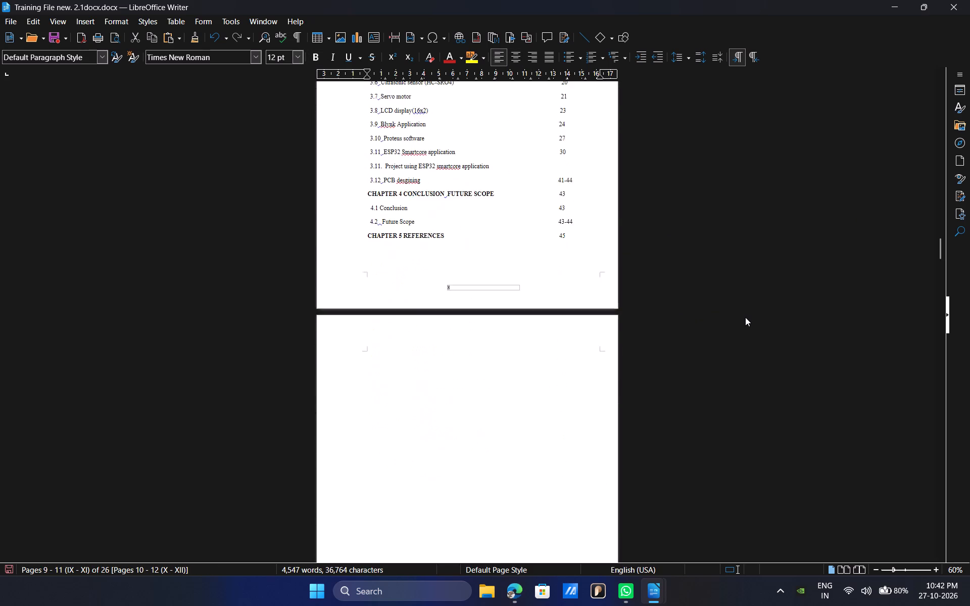
{"action": "scroll", "coordinate": [745, 317], "scroll_direction": "up", "scroll_amount": 1}
{"action": "scroll", "coordinate": [745, 317], "scroll_direction": "down", "scroll_amount": 2}
{"action": "scroll", "coordinate": [745, 317], "scroll_direction": "up", "scroll_amount": 1}
{"action": "scroll", "coordinate": [745, 317], "scroll_direction": "down", "scroll_amount": 1}
{"action": "scroll", "coordinate": [745, 317], "scroll_direction": "up", "scroll_amount": 3}
{"action": "scroll", "coordinate": [745, 317], "scroll_direction": "down", "scroll_amount": 1}
{"action": "scroll", "coordinate": [745, 317], "scroll_direction": "up", "scroll_amount": 1}
{"action": "scroll", "coordinate": [745, 317], "scroll_direction": "down", "scroll_amount": 3}
{"action": "scroll", "coordinate": [745, 317], "scroll_direction": "up", "scroll_amount": 2}
{"action": "scroll", "coordinate": [745, 317], "scroll_direction": "down", "scroll_amount": 12}
{"action": "scroll", "coordinate": [747, 316], "scroll_direction": "up", "scroll_amount": 1}
{"action": "scroll", "coordinate": [747, 316], "scroll_direction": "down", "scroll_amount": 1}
{"action": "scroll", "coordinate": [747, 316], "scroll_direction": "up", "scroll_amount": 2}
{"action": "scroll", "coordinate": [747, 316], "scroll_direction": "down", "scroll_amount": 2}
{"action": "scroll", "coordinate": [747, 316], "scroll_direction": "up", "scroll_amount": 4}
{"action": "scroll", "coordinate": [747, 316], "scroll_direction": "down", "scroll_amount": 1}
{"action": "scroll", "coordinate": [747, 316], "scroll_direction": "up", "scroll_amount": 1}
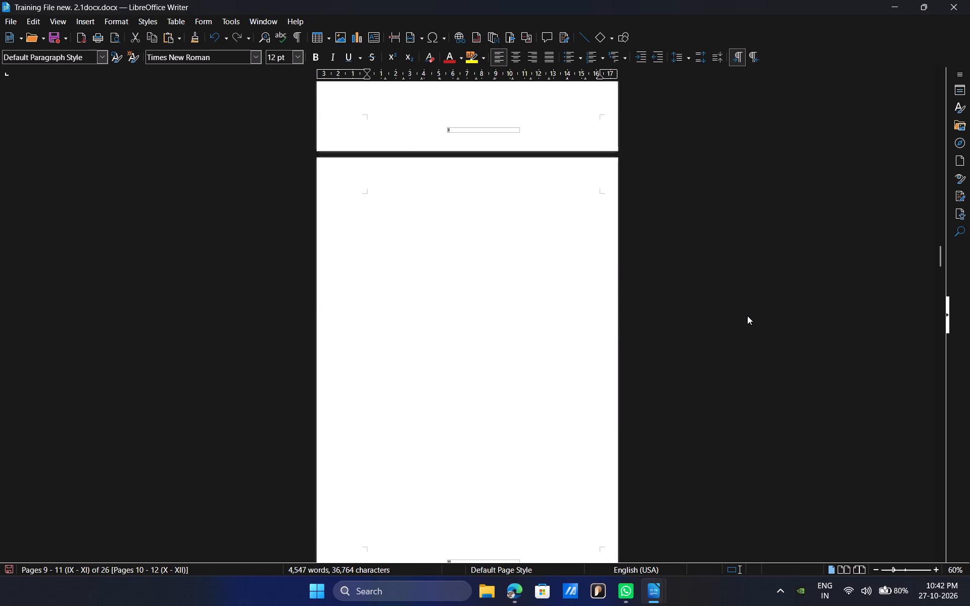
{"action": "scroll", "coordinate": [747, 316], "scroll_direction": "up", "scroll_amount": 1}
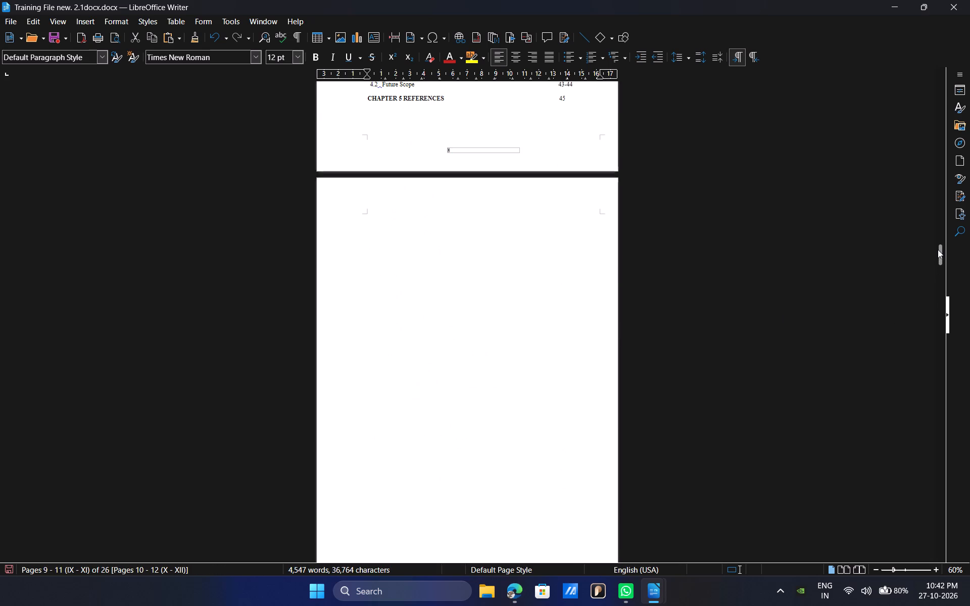
{"action": "left_click_drag", "start_coordinate": [939, 251], "coordinate": [911, 203]}
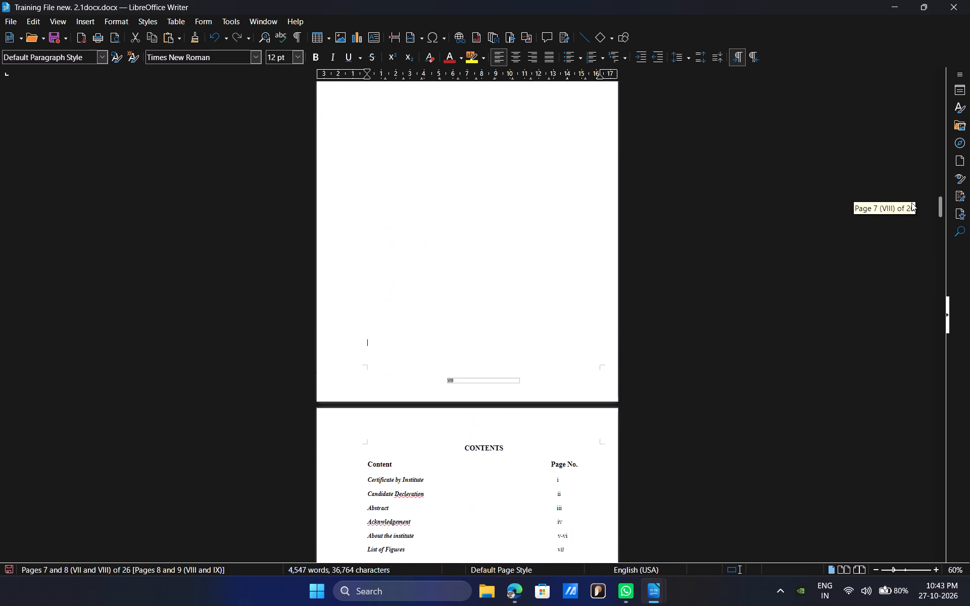
Remove the blank page between the end of the contents and CHAPTER 1: INTRODUCTION by deleting its empty paragraph.
{"action": "left_click_drag", "start_coordinate": [911, 203], "coordinate": [910, 251]}
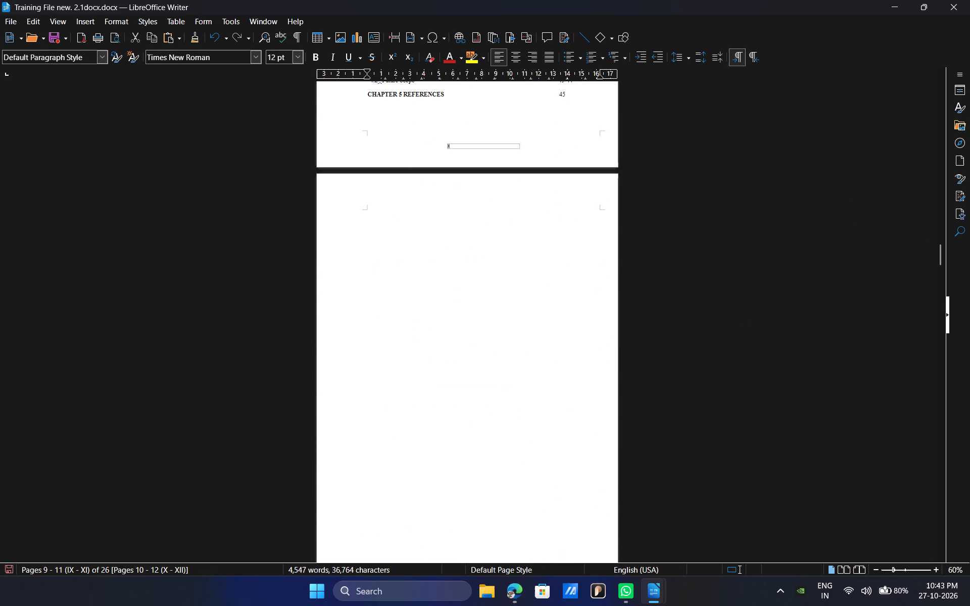
{"action": "left_click_drag", "start_coordinate": [504, 314], "coordinate": [502, 322]}
{"action": "left_click", "coordinate": [483, 376]}
{"action": "key", "text": "BackSpace"}
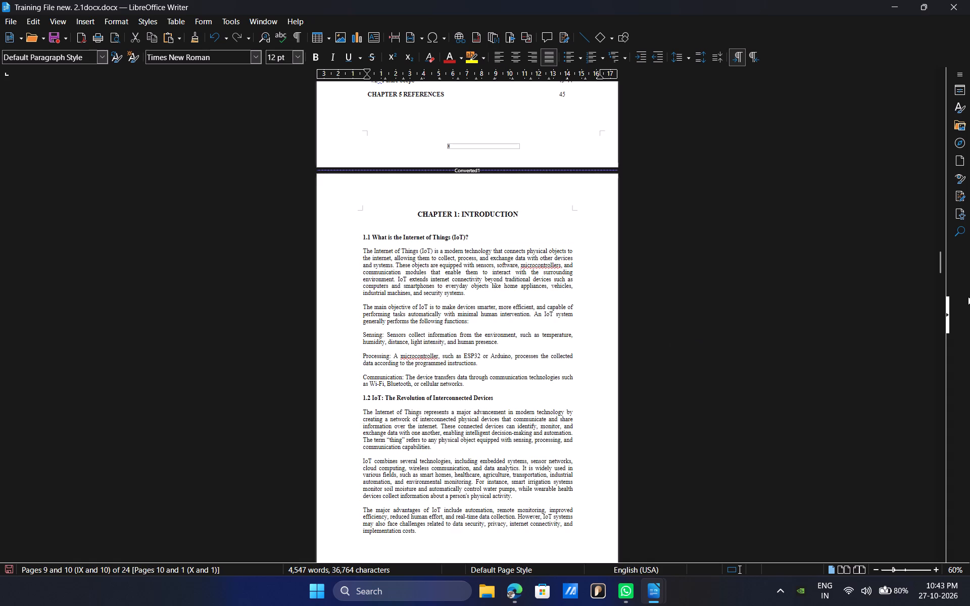
Check the page style margins of the CHAPTER 1: INTRODUCTION page and close the settings without altering any value.
{"action": "left_click", "coordinate": [939, 261]}
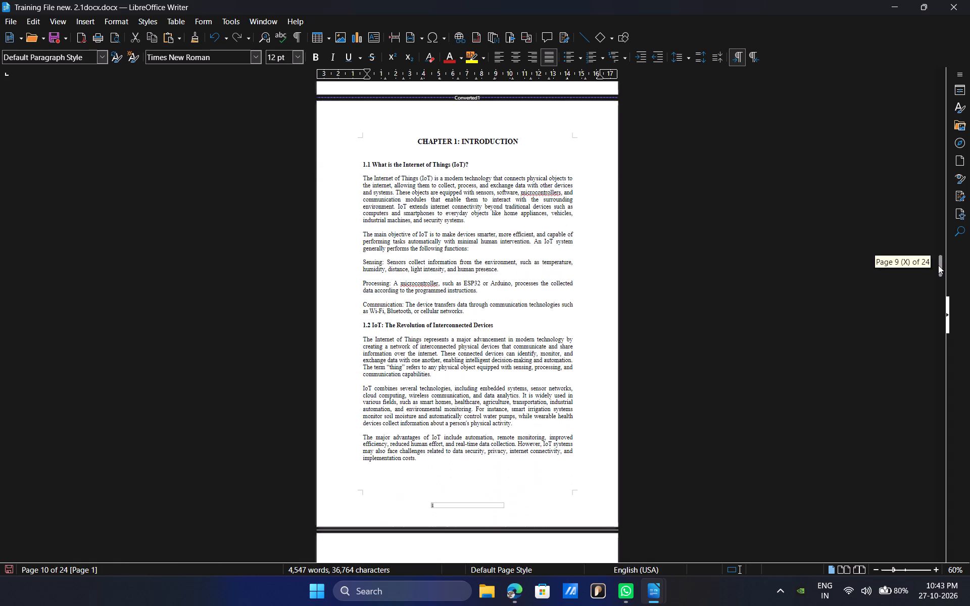
{"action": "left_click", "coordinate": [676, 244]}
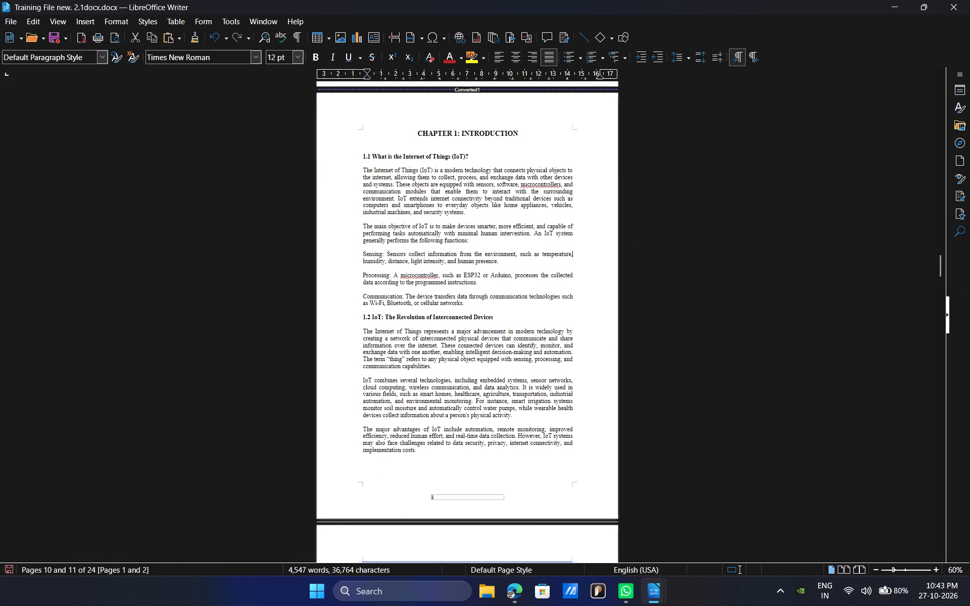
{"action": "right_click", "coordinate": [606, 239]}
{"action": "left_click", "coordinate": [641, 373]}
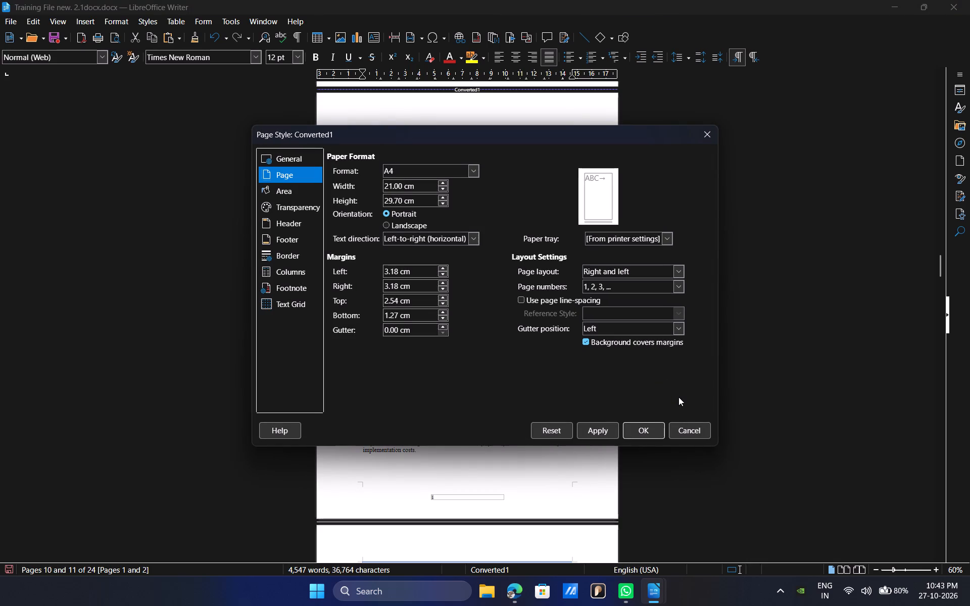
{"action": "left_click", "coordinate": [681, 424]}
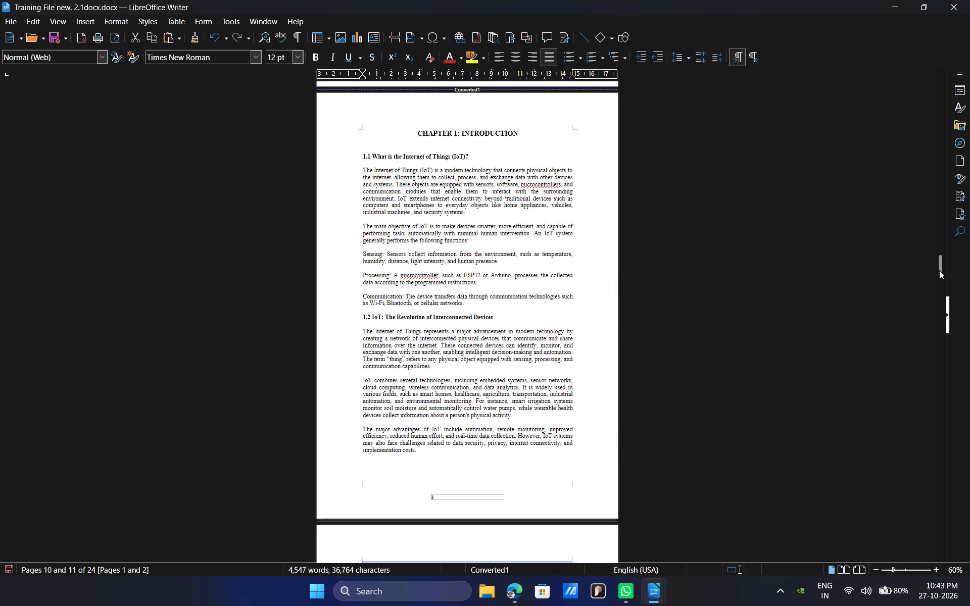
Check the page style margins of the CANDIDATE'S DECLARATION page for comparison, leaving all values as they are.
{"action": "left_click_drag", "start_coordinate": [939, 270], "coordinate": [911, 126]}
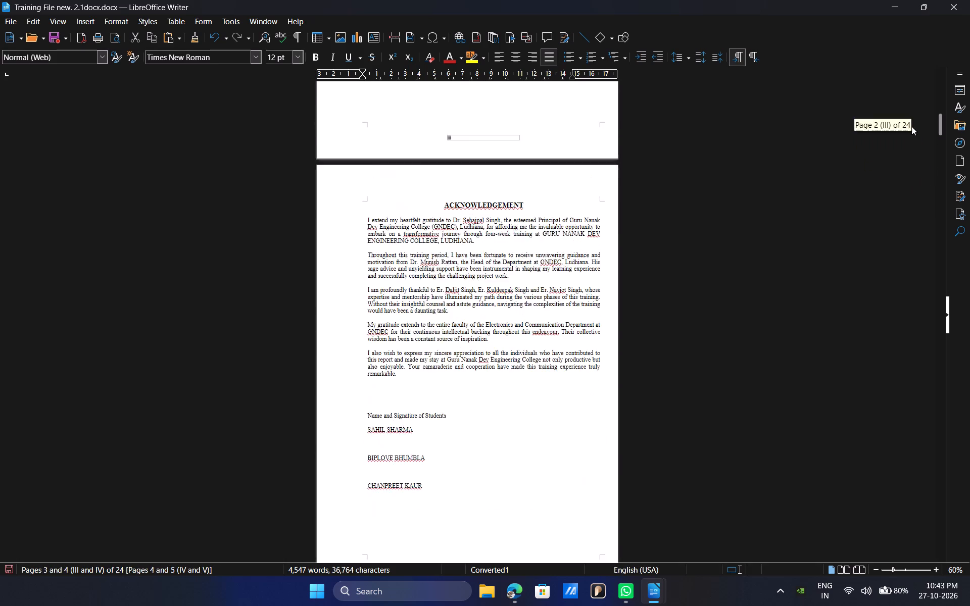
{"action": "left_click_drag", "start_coordinate": [911, 126], "coordinate": [900, 75]}
{"action": "right_click", "coordinate": [563, 314]}
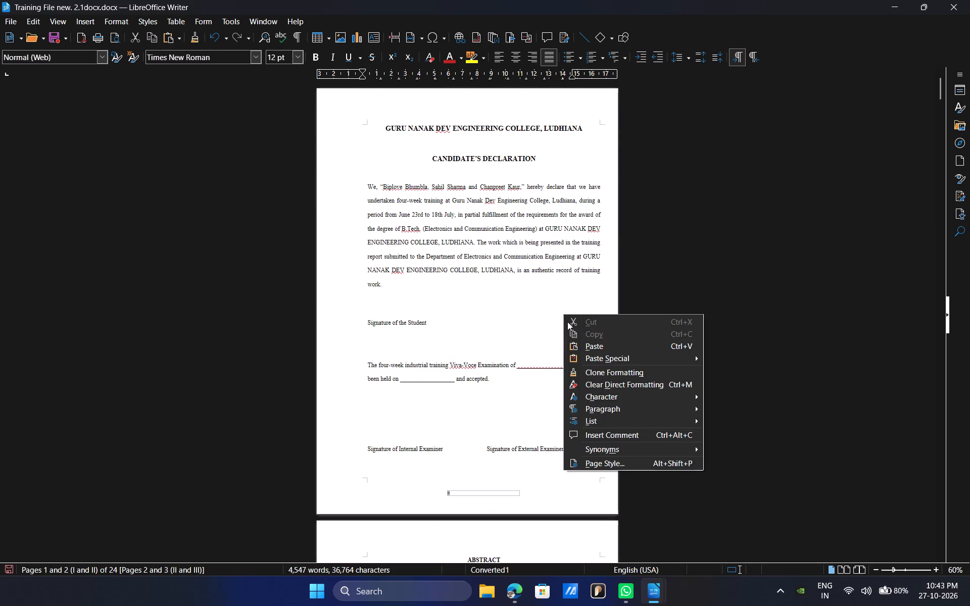
{"action": "left_click", "coordinate": [622, 462]}
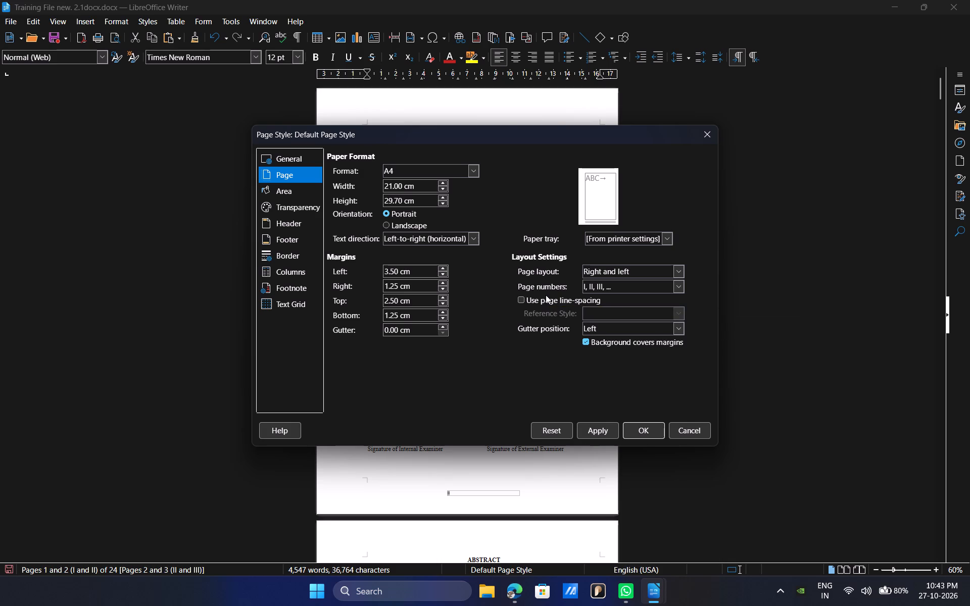
{"action": "left_click", "coordinate": [635, 427]}
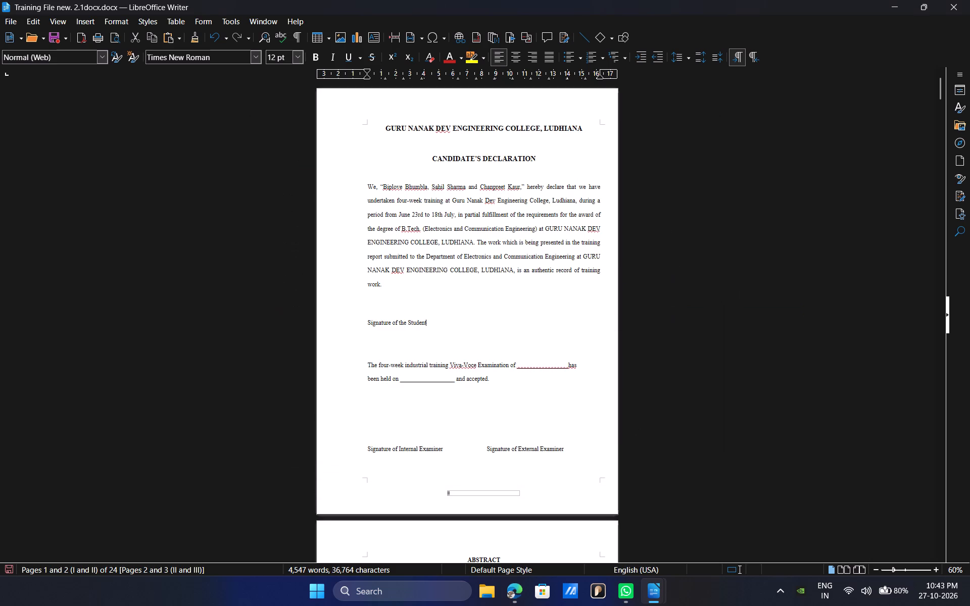
With the whole document selected, set the page style's left margin to 3.50 cm and right margin to 1.25 cm.
{"action": "left_click", "coordinate": [573, 373]}
{"action": "key", "text": "ctrl+a"}
{"action": "right_click", "coordinate": [561, 386]}
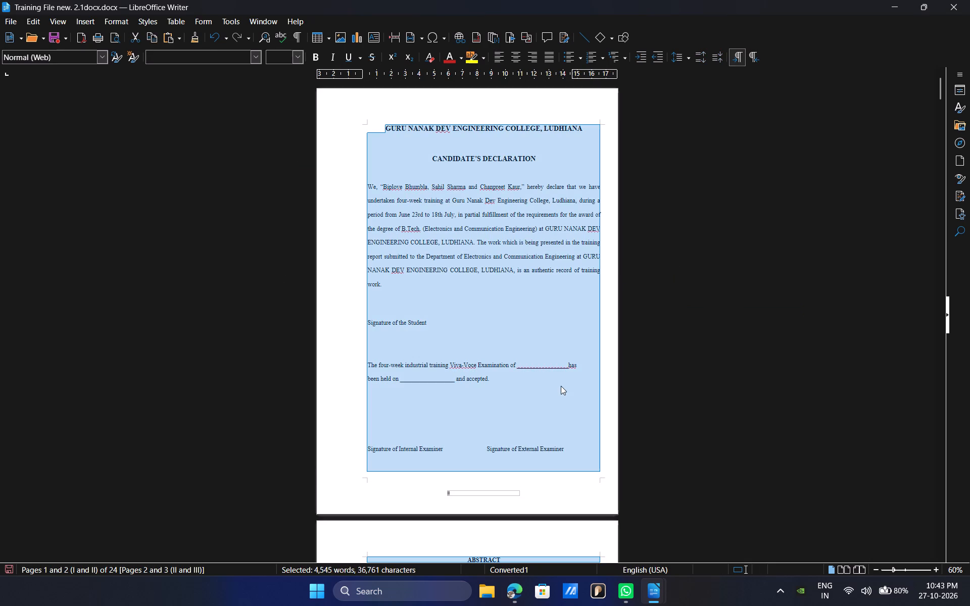
{"action": "left_click", "coordinate": [591, 535]}
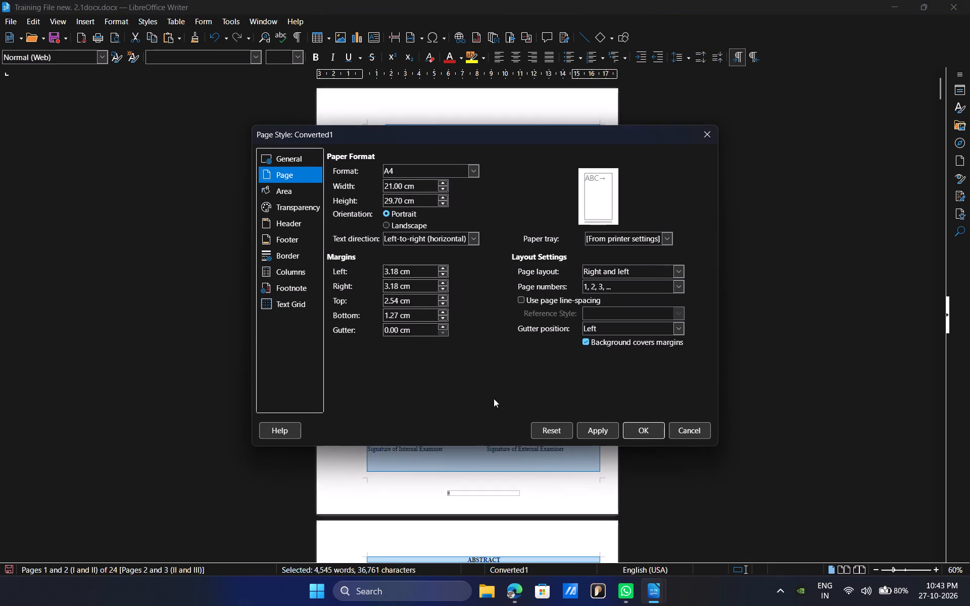
{"action": "left_click", "coordinate": [398, 268]}
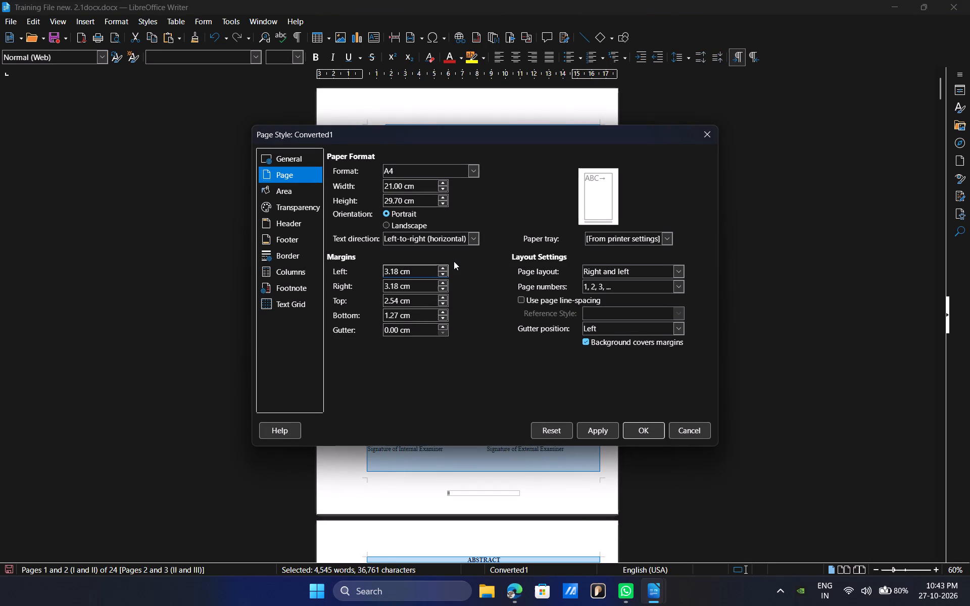
{"action": "key", "text": "BackSpace"}
{"action": "key", "text": "BackSpace"}
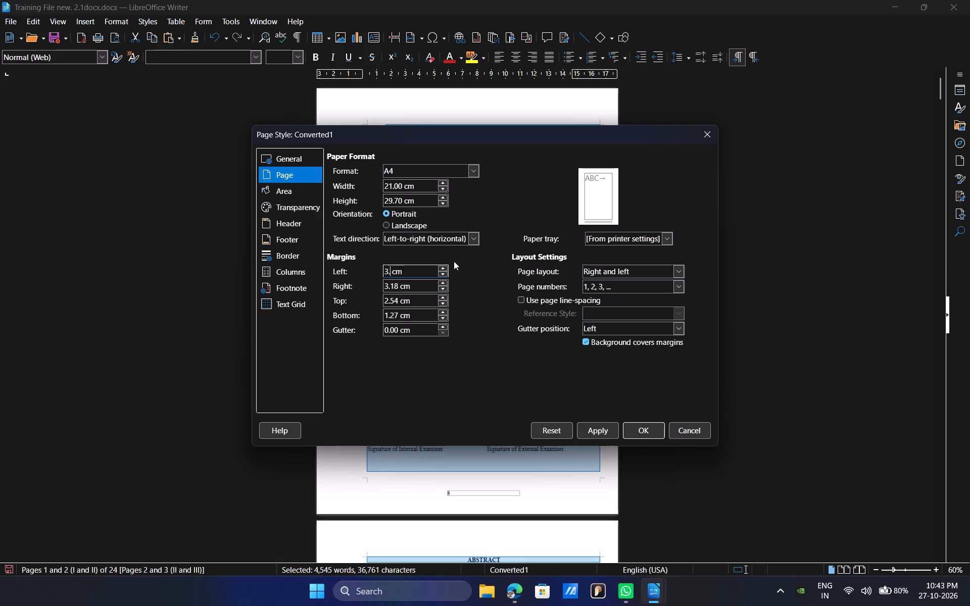
{"action": "type", "text": "50"}
{"action": "left_click", "coordinate": [397, 284]}
{"action": "key", "text": "BackSpace"}
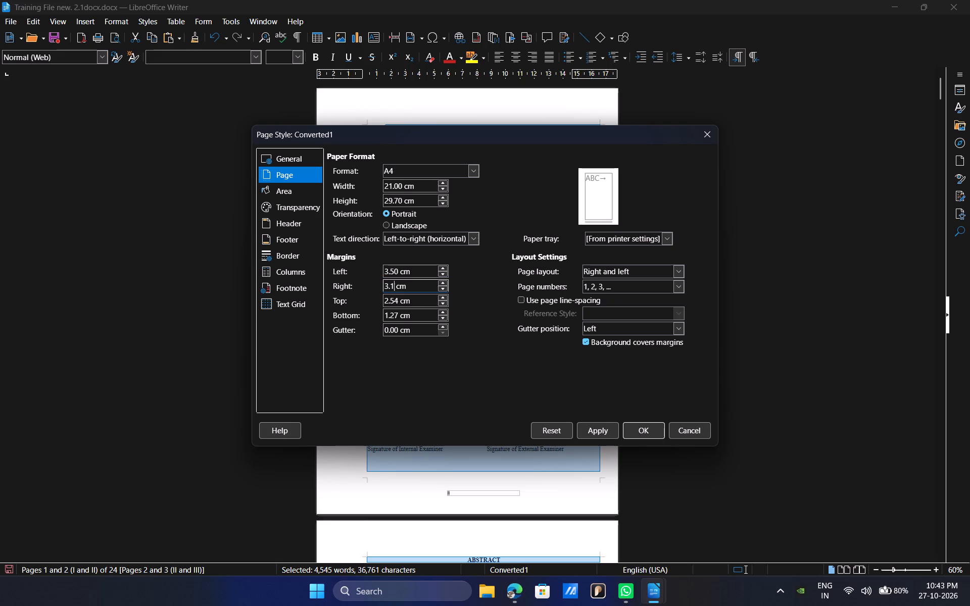
{"action": "key", "text": "BackSpace"}
{"action": "key", "text": "BackSpace"}
{"action": "key", "text": "BackSpace"}
{"action": "type", "text": "1.25"}
Set the page style's top margin to 2.50 cm and bottom margin to 1.25 cm, and apply the settings.
{"action": "left_click", "coordinate": [398, 299]}
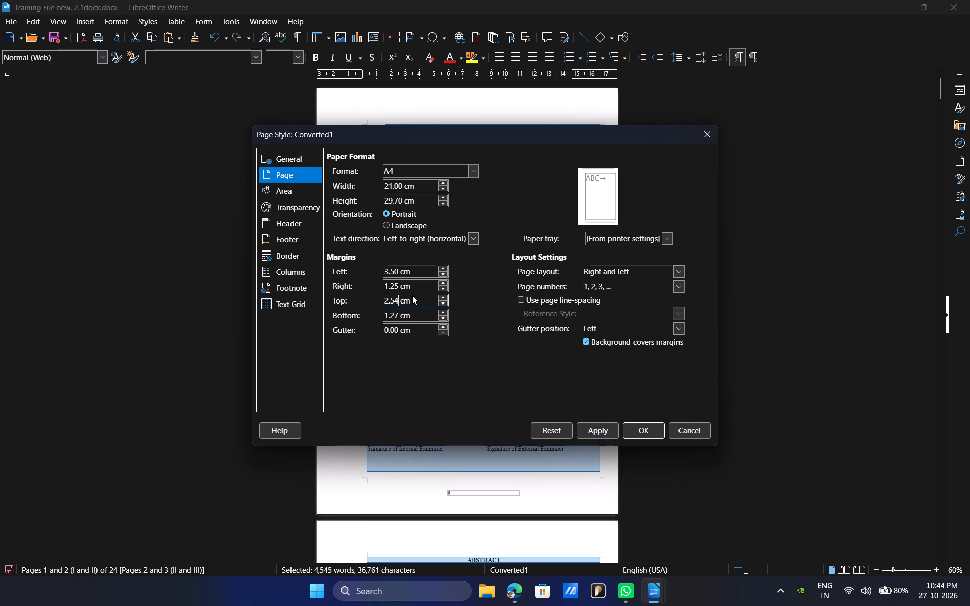
{"action": "key", "text": "BackSpace"}
{"action": "key", "text": "0"}
{"action": "left_click", "coordinate": [398, 313]}
{"action": "key", "text": "BackSpace"}
{"action": "key", "text": "5"}
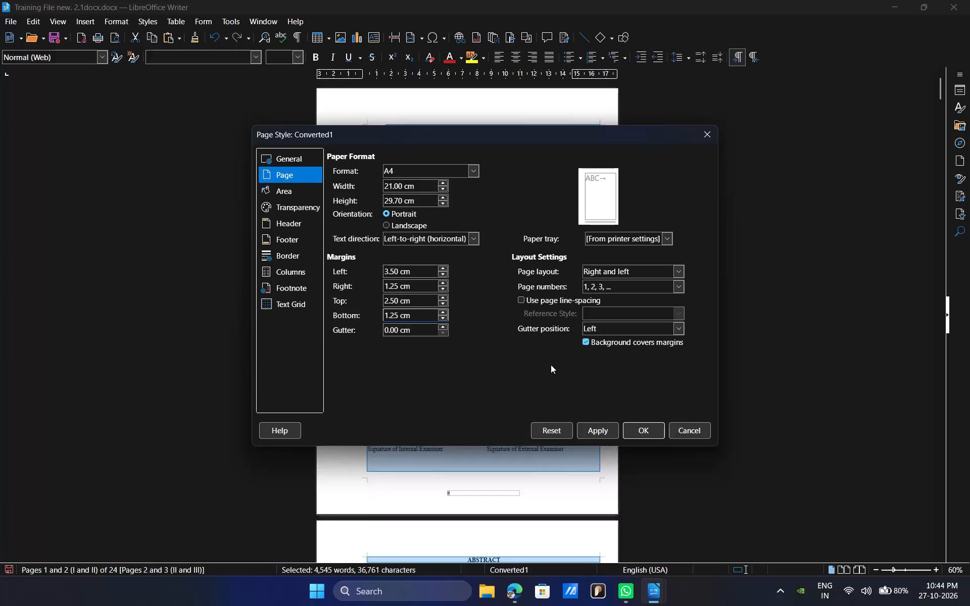
{"action": "left_click", "coordinate": [601, 421]}
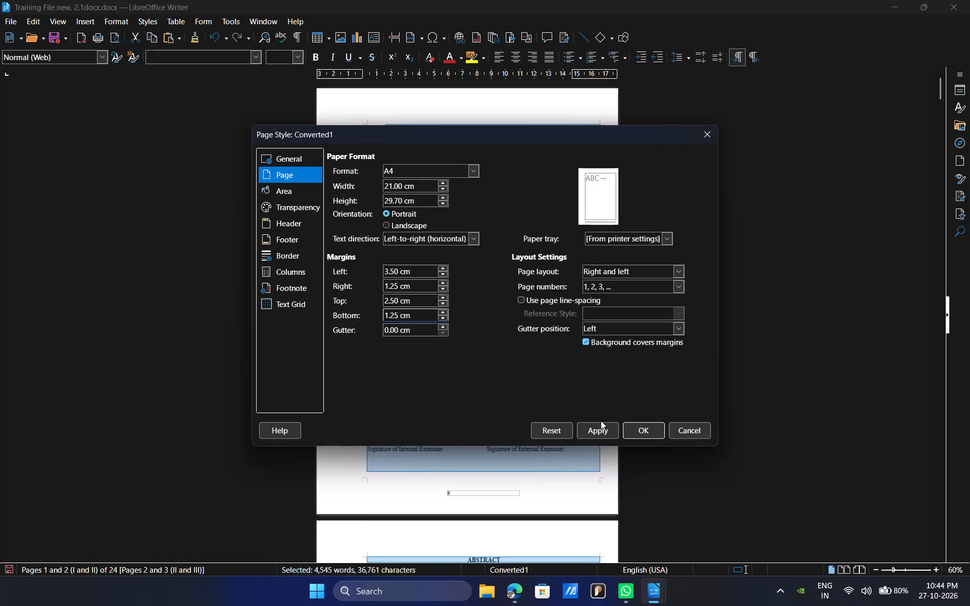
{"action": "left_click", "coordinate": [600, 428]}
{"action": "left_click", "coordinate": [641, 432]}
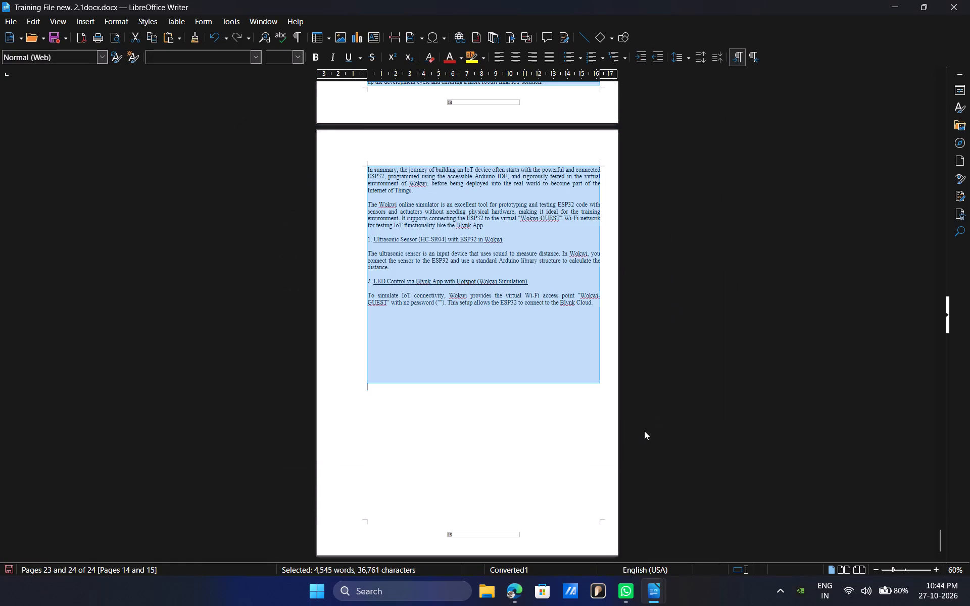
Review the page layout from the closing Wokwi pages back to the CANDIDATE'S DECLARATION and ABSTRACT pages.
{"action": "scroll", "coordinate": [644, 431], "scroll_direction": "up", "scroll_amount": 1}
{"action": "scroll", "coordinate": [681, 413], "scroll_direction": "up", "scroll_amount": 1}
{"action": "scroll", "coordinate": [681, 413], "scroll_direction": "down", "scroll_amount": 1}
{"action": "scroll", "coordinate": [681, 413], "scroll_direction": "up", "scroll_amount": 2}
{"action": "scroll", "coordinate": [681, 413], "scroll_direction": "down", "scroll_amount": 1}
{"action": "scroll", "coordinate": [681, 413], "scroll_direction": "up", "scroll_amount": 2}
{"action": "scroll", "coordinate": [680, 414], "scroll_direction": "down", "scroll_amount": 1}
{"action": "scroll", "coordinate": [679, 414], "scroll_direction": "up", "scroll_amount": 2}
{"action": "scroll", "coordinate": [678, 414], "scroll_direction": "down", "scroll_amount": 1}
{"action": "scroll", "coordinate": [678, 414], "scroll_direction": "up", "scroll_amount": 1}
{"action": "scroll", "coordinate": [678, 414], "scroll_direction": "down", "scroll_amount": 1}
{"action": "scroll", "coordinate": [678, 414], "scroll_direction": "up", "scroll_amount": 4}
{"action": "scroll", "coordinate": [678, 416], "scroll_direction": "down", "scroll_amount": 2}
{"action": "scroll", "coordinate": [678, 417], "scroll_direction": "up", "scroll_amount": 1}
{"action": "scroll", "coordinate": [678, 417], "scroll_direction": "down", "scroll_amount": 1}
{"action": "scroll", "coordinate": [678, 417], "scroll_direction": "up", "scroll_amount": 1}
{"action": "scroll", "coordinate": [678, 417], "scroll_direction": "down", "scroll_amount": 1}
{"action": "scroll", "coordinate": [678, 417], "scroll_direction": "up", "scroll_amount": 3}
{"action": "scroll", "coordinate": [678, 417], "scroll_direction": "down", "scroll_amount": 1}
{"action": "scroll", "coordinate": [678, 417], "scroll_direction": "up", "scroll_amount": 3}
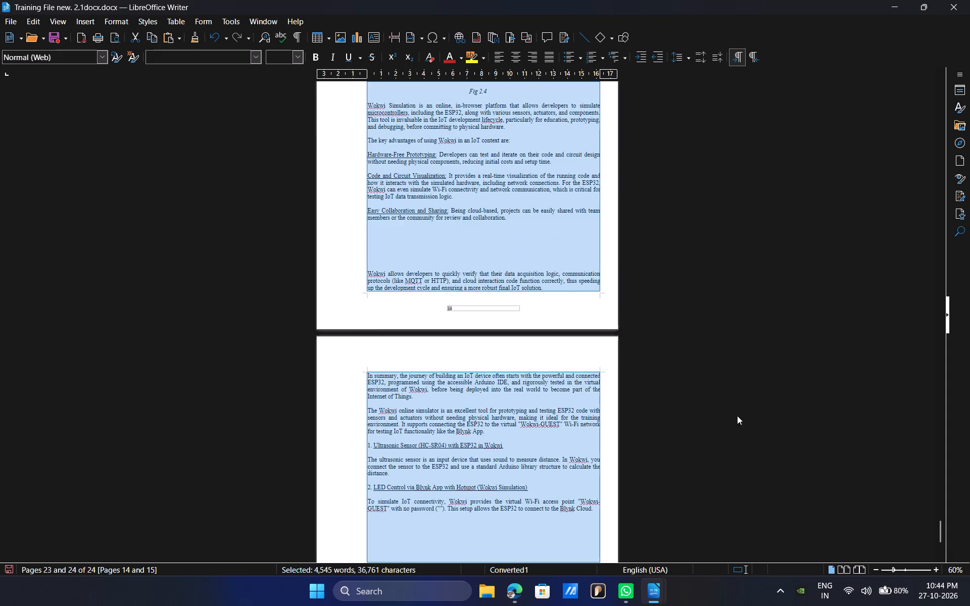
{"action": "left_click", "coordinate": [924, 373]}
{"action": "left_click_drag", "start_coordinate": [939, 532], "coordinate": [938, 480]}
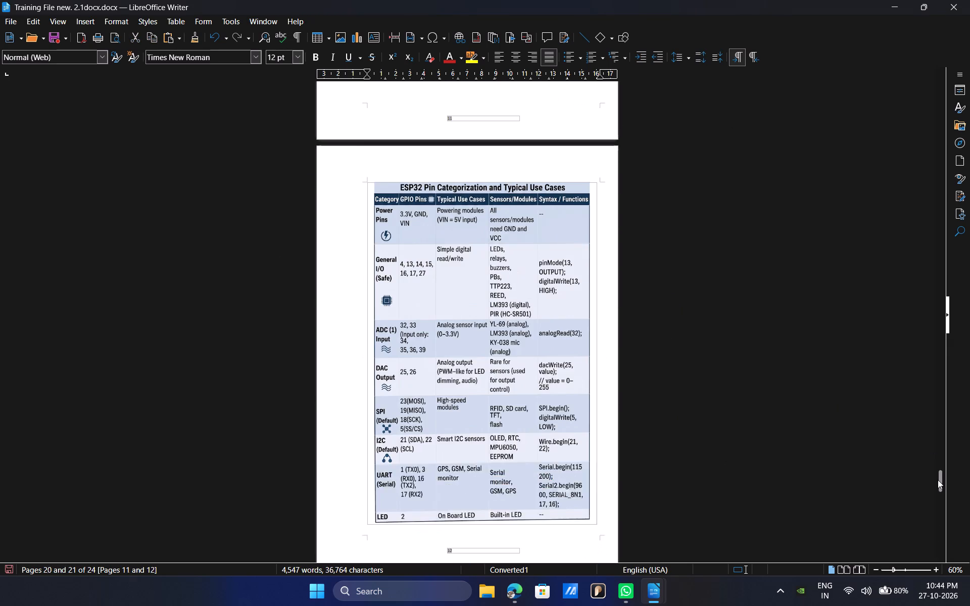
{"action": "left_click_drag", "start_coordinate": [938, 480], "coordinate": [938, 477]}
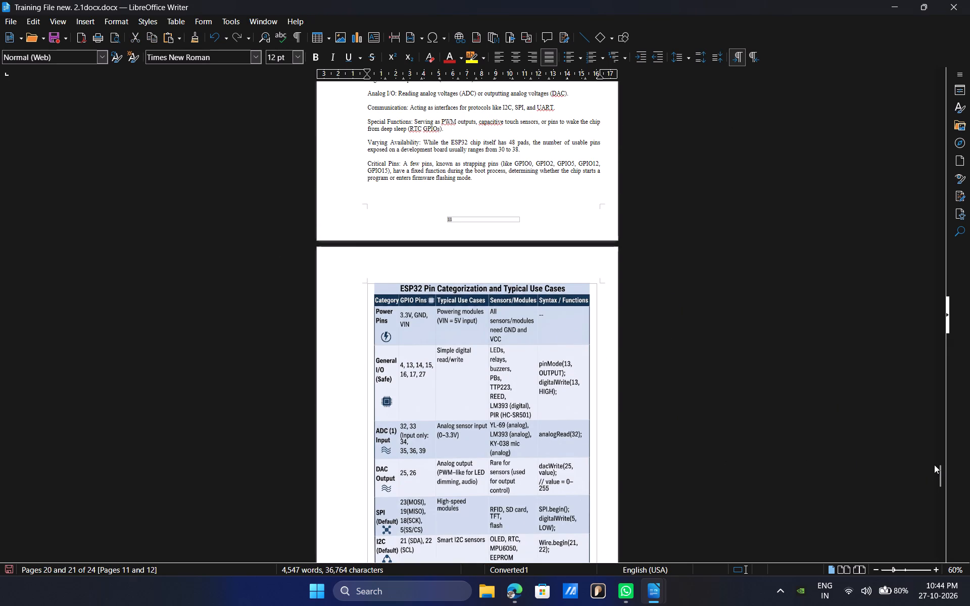
{"action": "left_click_drag", "start_coordinate": [940, 475], "coordinate": [910, 107]}
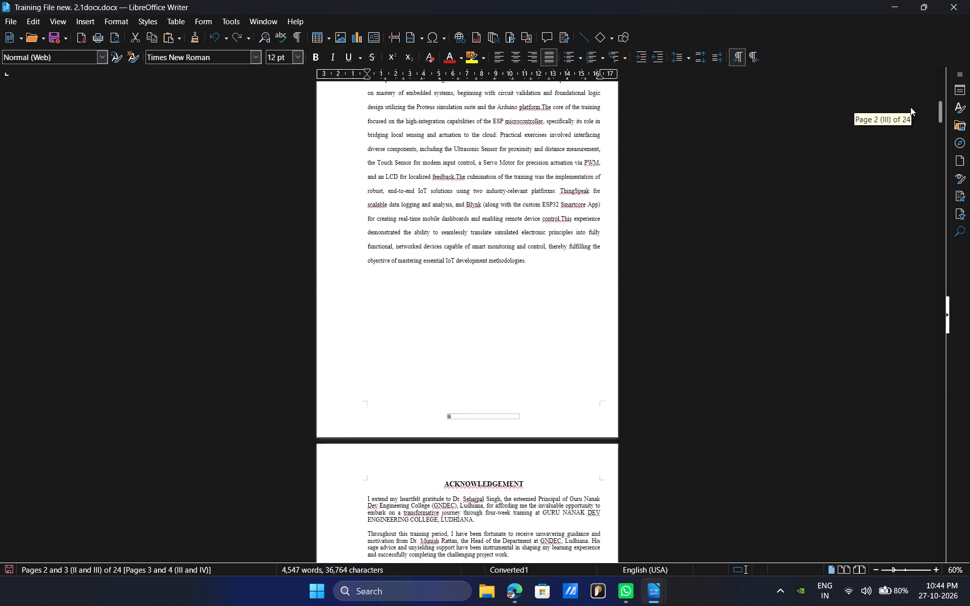
{"action": "left_click_drag", "start_coordinate": [910, 107], "coordinate": [903, 85]}
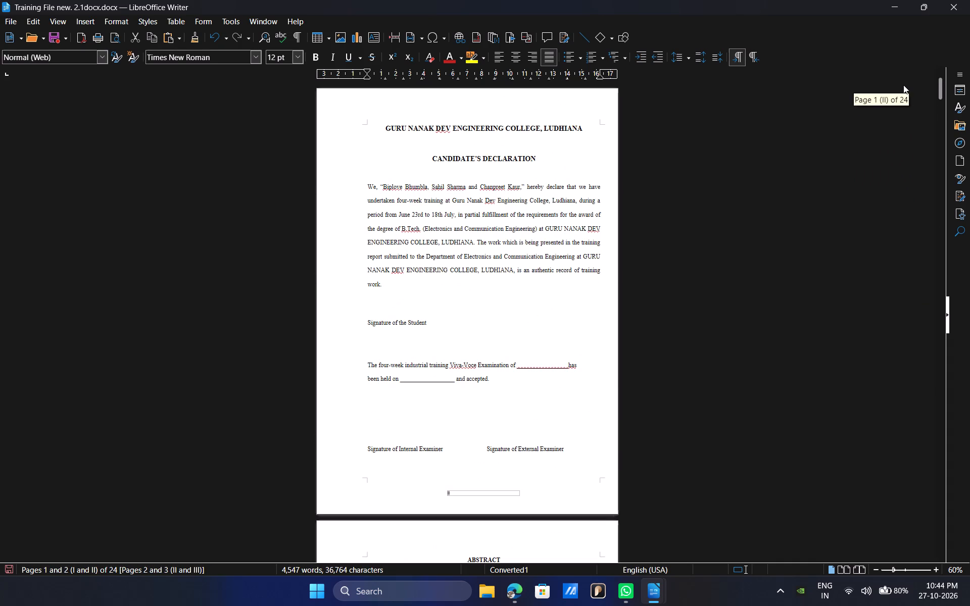
{"action": "left_click_drag", "start_coordinate": [903, 85], "coordinate": [902, 105]}
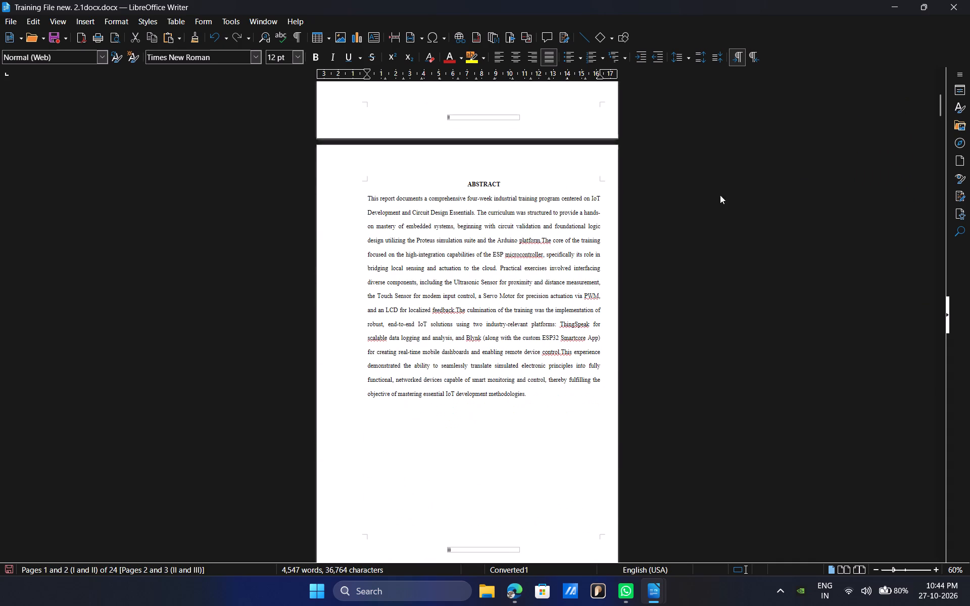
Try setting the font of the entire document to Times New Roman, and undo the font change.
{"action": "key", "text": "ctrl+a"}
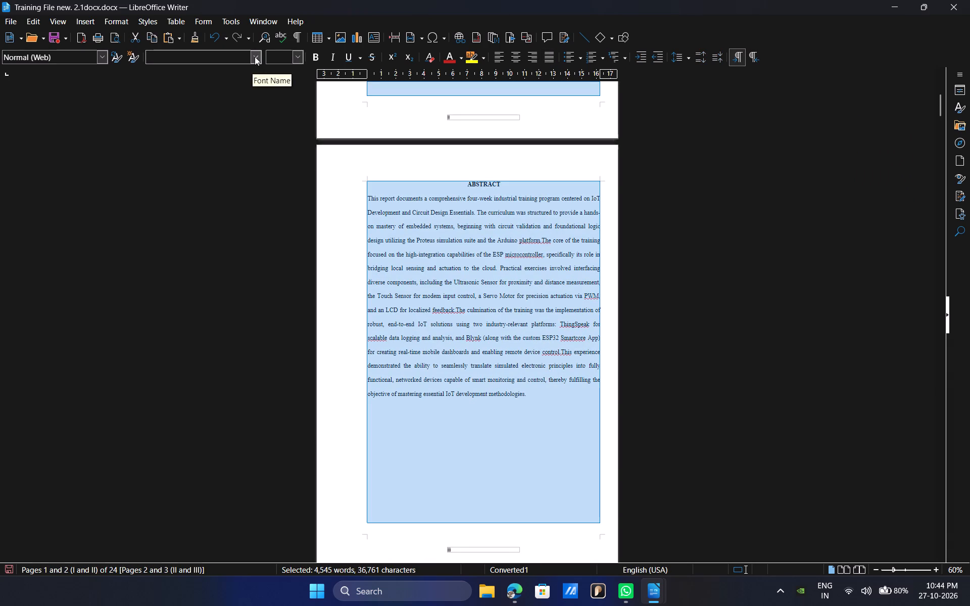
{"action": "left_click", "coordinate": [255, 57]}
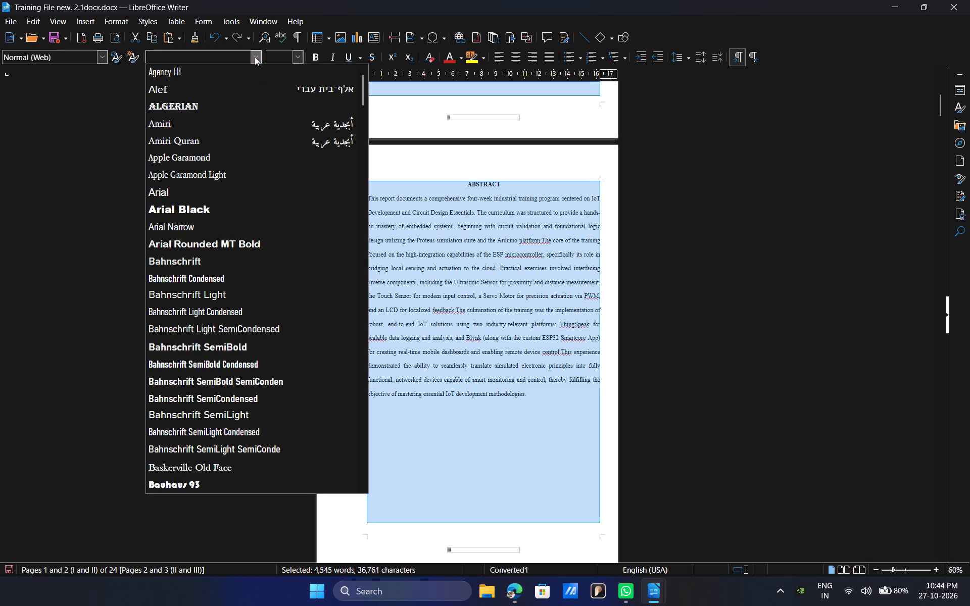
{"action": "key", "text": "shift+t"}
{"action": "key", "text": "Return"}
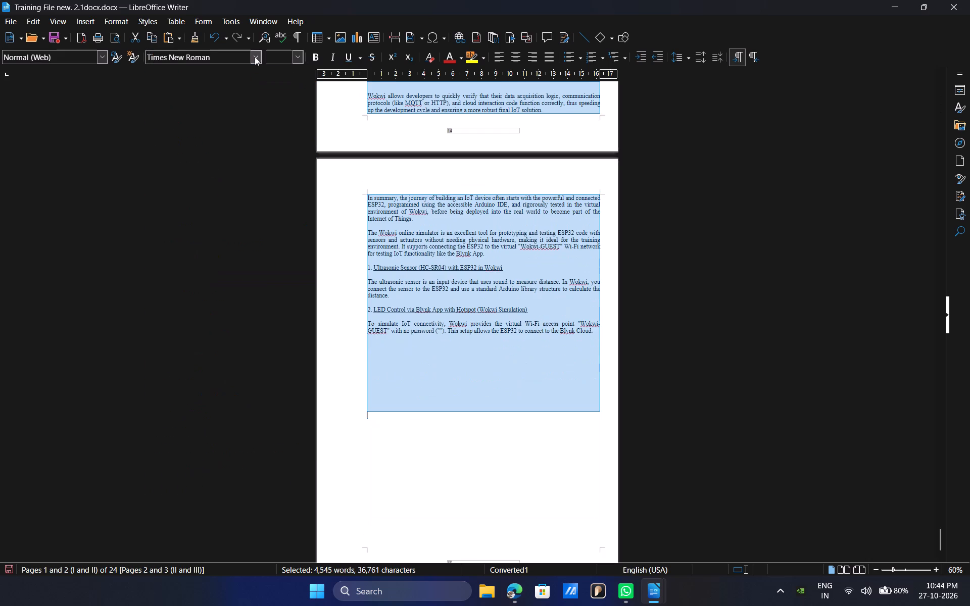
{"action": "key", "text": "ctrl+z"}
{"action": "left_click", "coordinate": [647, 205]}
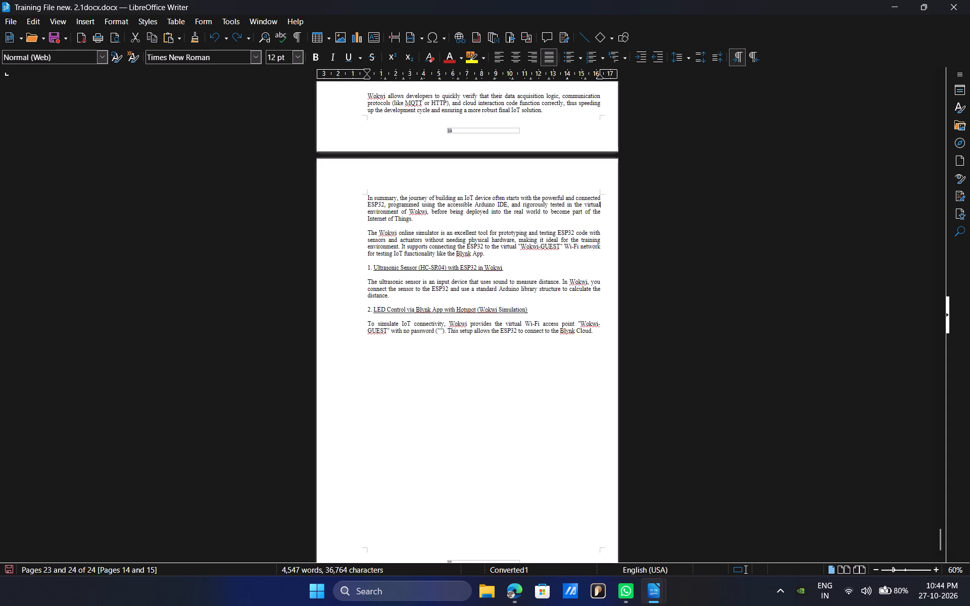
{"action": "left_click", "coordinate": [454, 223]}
Set the font of the entire document's text to Times New Roman.
{"action": "key", "text": "ctrl+a"}
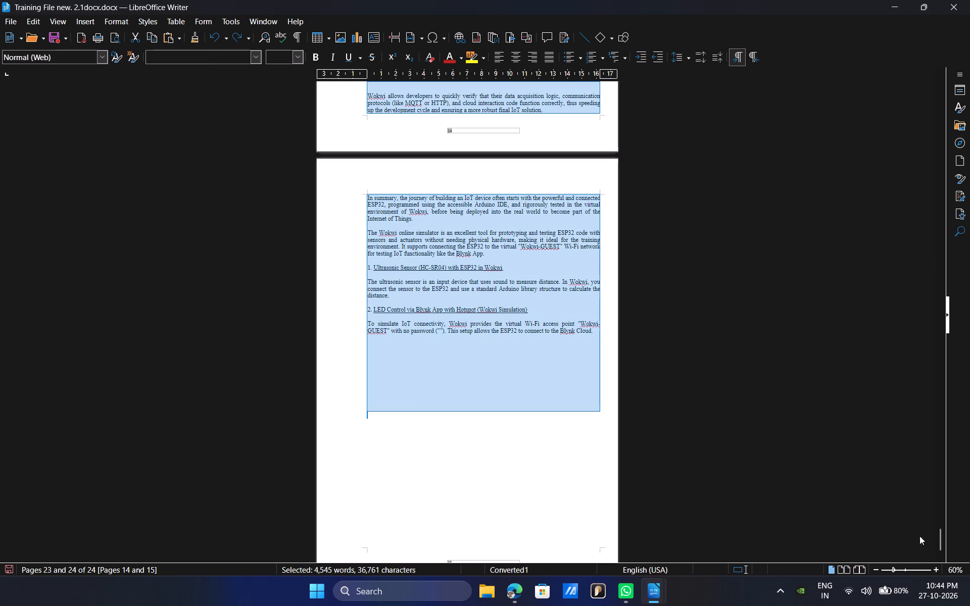
{"action": "left_click", "coordinate": [222, 52]}
{"action": "type", "text": "ti"}
{"action": "key", "text": "Return"}
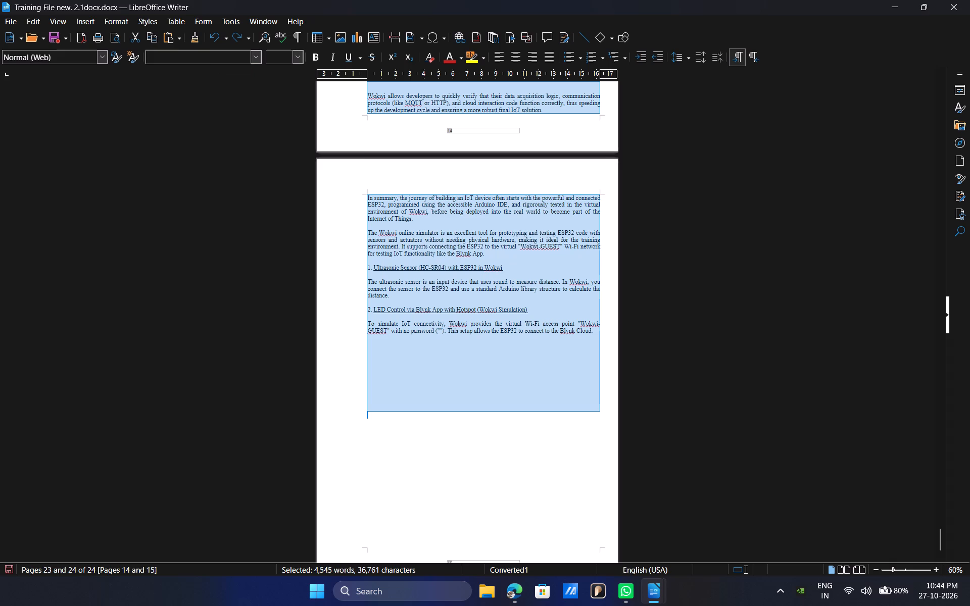
{"action": "left_click", "coordinate": [714, 243]}
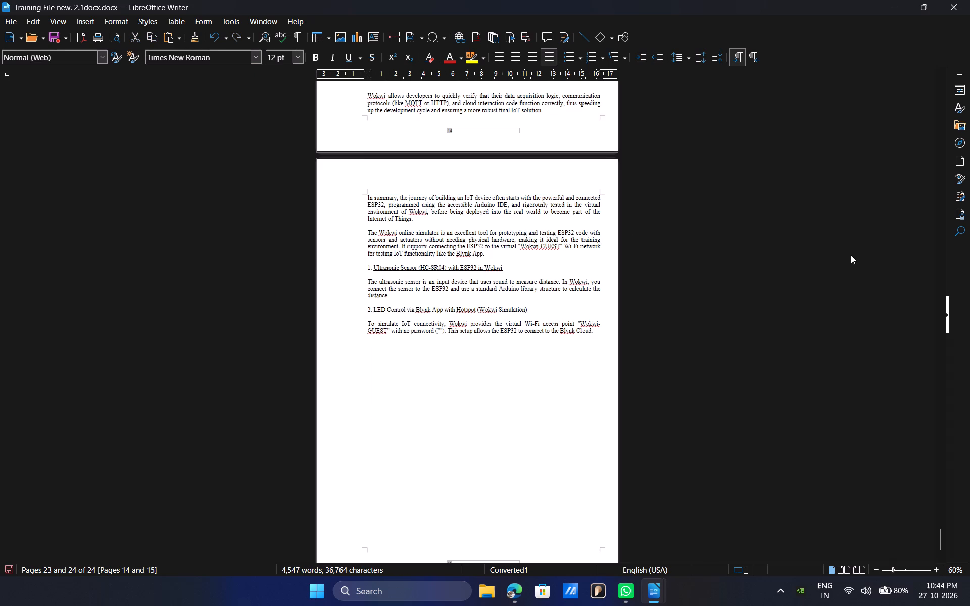
Delete the Default Page Style footer holding the page number, from the page before ABOUT THE INSTITUTE.
{"action": "left_click", "coordinate": [944, 543]}
{"action": "left_click_drag", "start_coordinate": [942, 543], "coordinate": [939, 526]}
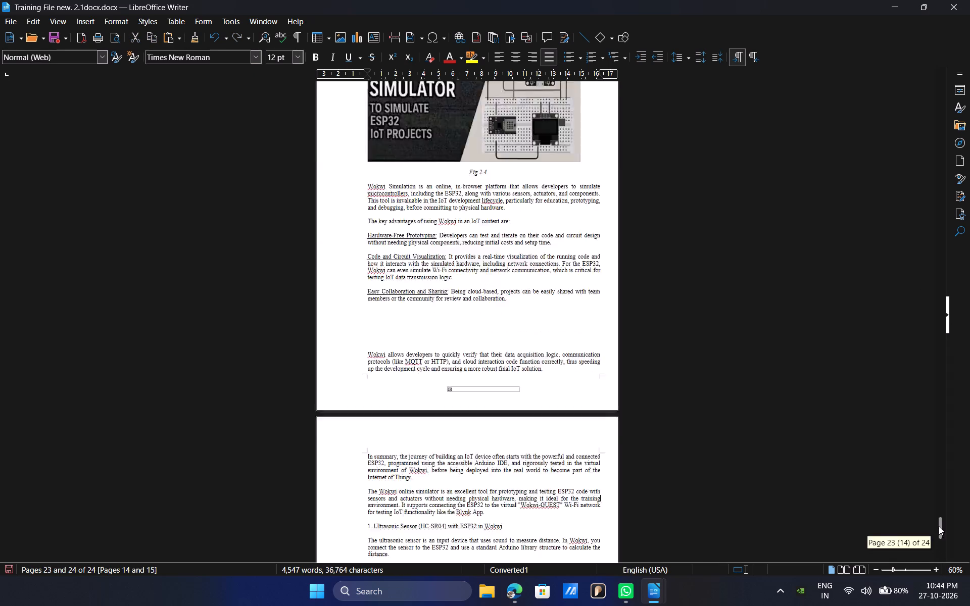
{"action": "left_click_drag", "start_coordinate": [939, 526], "coordinate": [909, 99]}
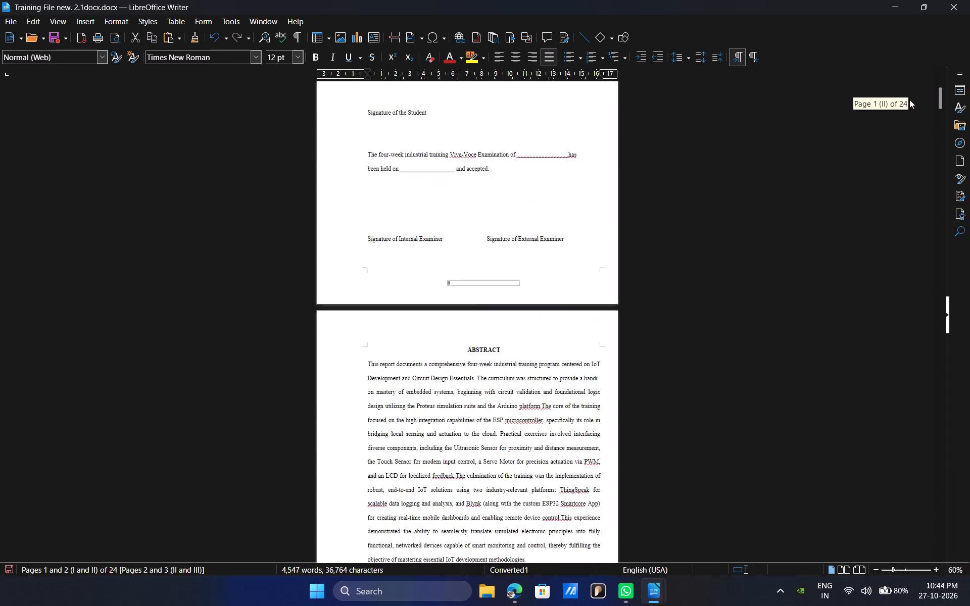
{"action": "left_click_drag", "start_coordinate": [909, 99], "coordinate": [883, 149]}
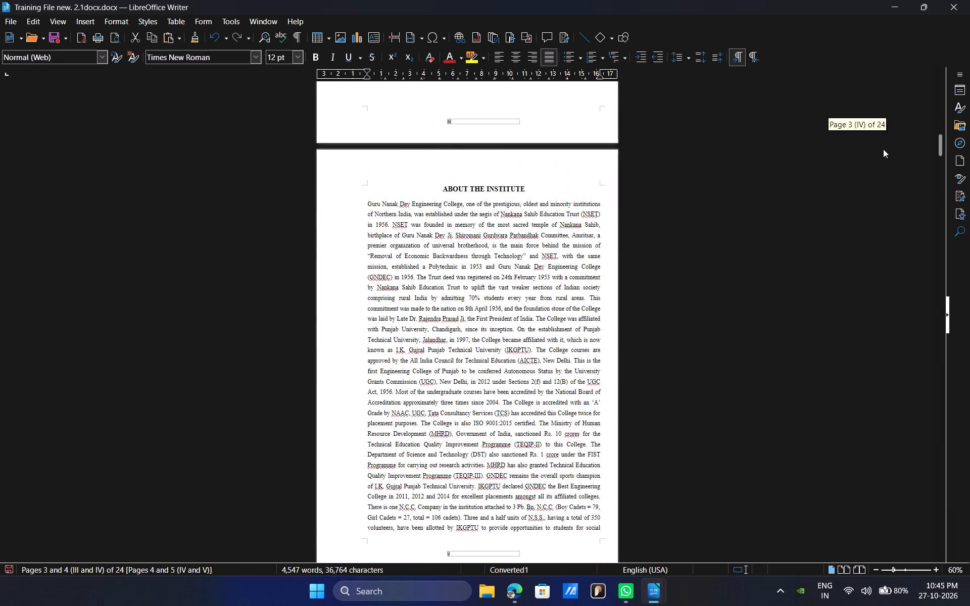
{"action": "left_click_drag", "start_coordinate": [883, 149], "coordinate": [878, 148]}
{"action": "left_click", "coordinate": [700, 203]}
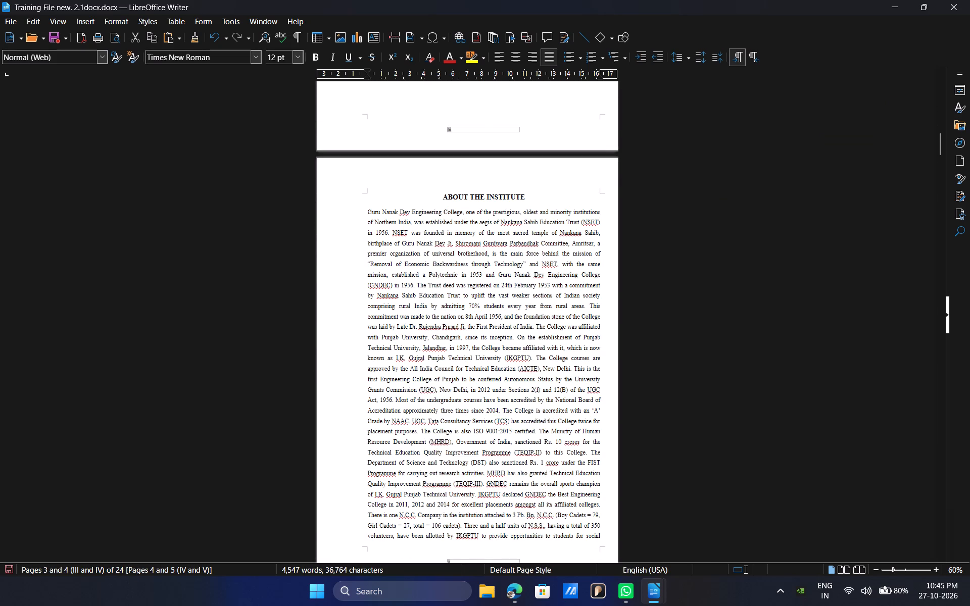
{"action": "left_click", "coordinate": [454, 128]}
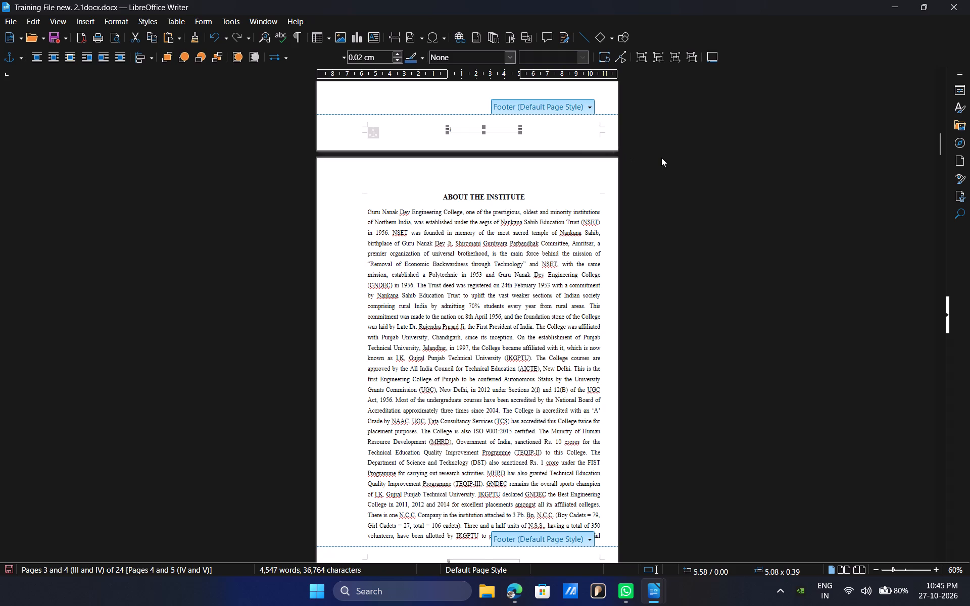
{"action": "left_click", "coordinate": [587, 107]}
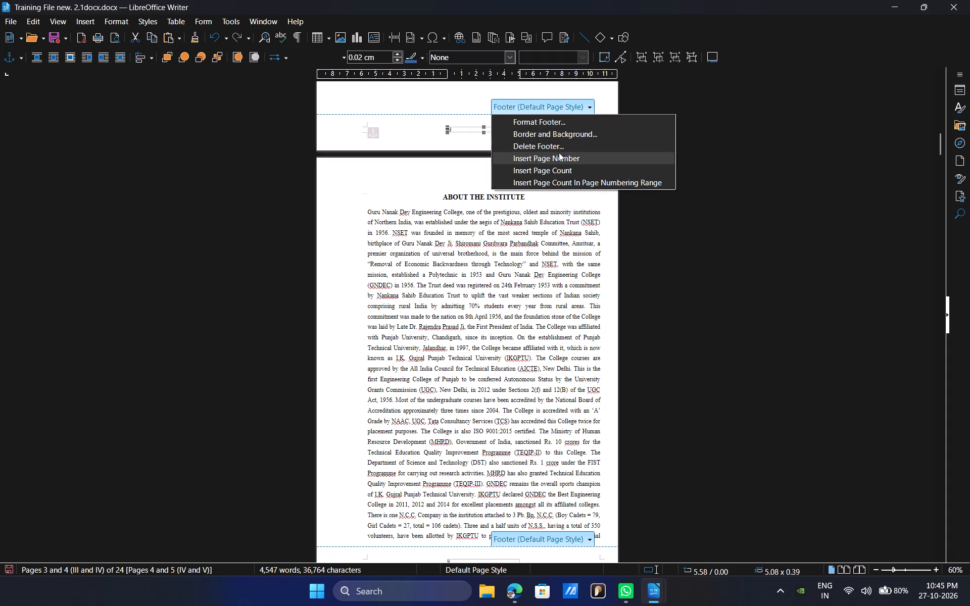
{"action": "left_click", "coordinate": [559, 149]}
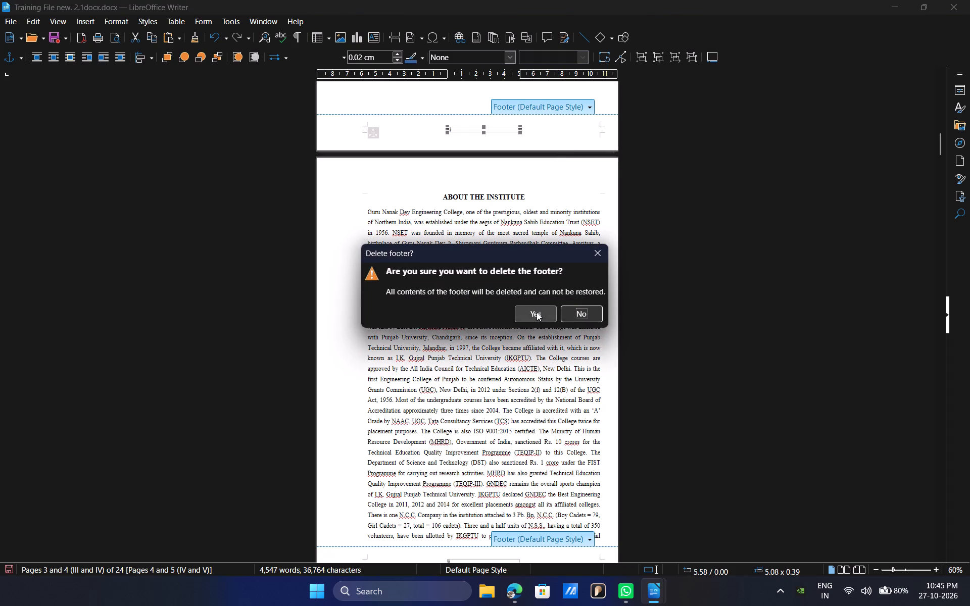
{"action": "left_click", "coordinate": [537, 312]}
Check the pages from the ABOUT THE INSTITUTE section back to the CANDIDATE'S DECLARATION page for remaining footers.
{"action": "scroll", "coordinate": [730, 312], "scroll_direction": "down", "scroll_amount": 6}
{"action": "scroll", "coordinate": [730, 312], "scroll_direction": "up", "scroll_amount": 1}
{"action": "scroll", "coordinate": [730, 312], "scroll_direction": "down", "scroll_amount": 3}
{"action": "scroll", "coordinate": [730, 312], "scroll_direction": "up", "scroll_amount": 1}
{"action": "scroll", "coordinate": [730, 312], "scroll_direction": "down", "scroll_amount": 3}
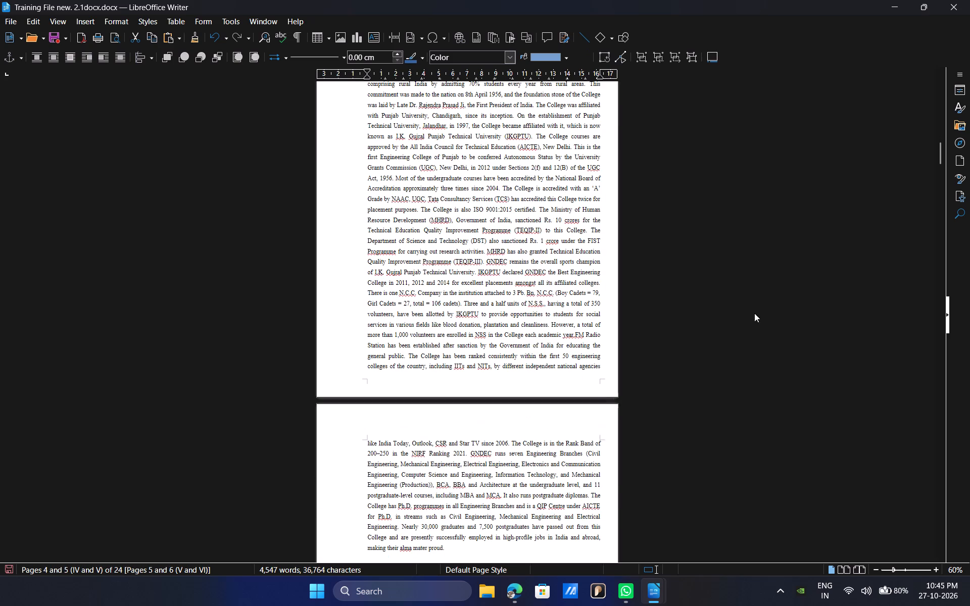
{"action": "left_click_drag", "start_coordinate": [941, 157], "coordinate": [934, 64]}
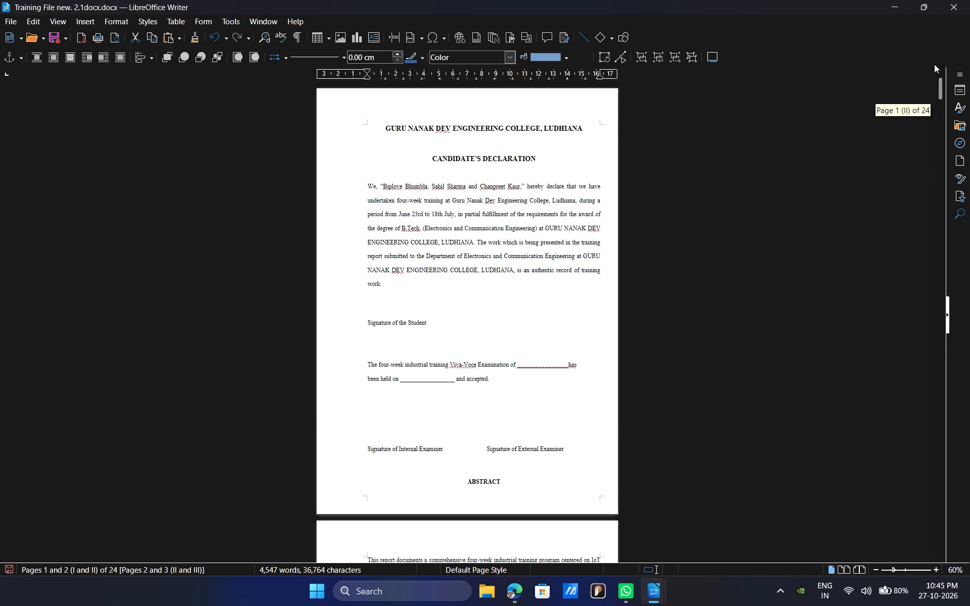
{"action": "left_click_drag", "start_coordinate": [934, 64], "coordinate": [934, 63]}
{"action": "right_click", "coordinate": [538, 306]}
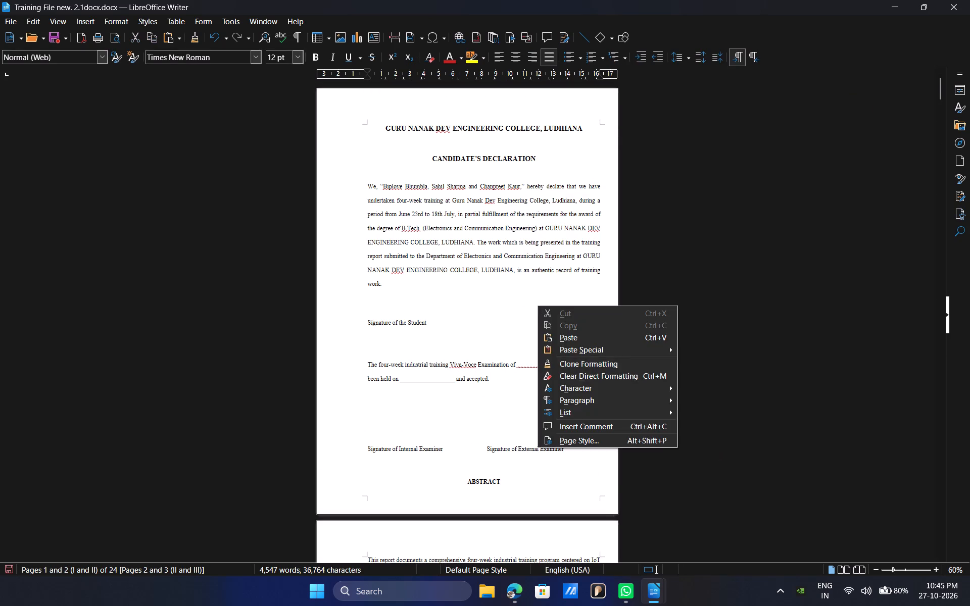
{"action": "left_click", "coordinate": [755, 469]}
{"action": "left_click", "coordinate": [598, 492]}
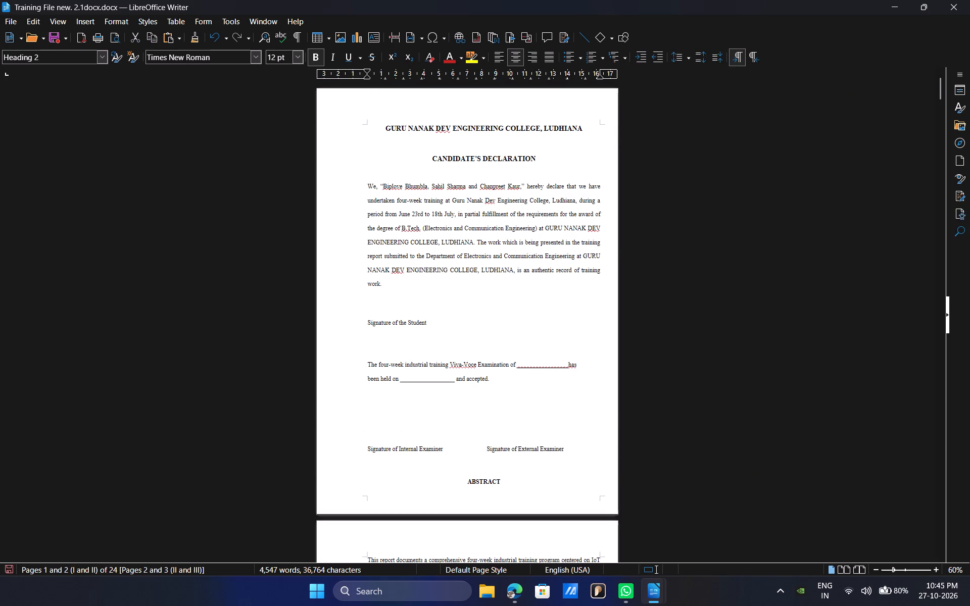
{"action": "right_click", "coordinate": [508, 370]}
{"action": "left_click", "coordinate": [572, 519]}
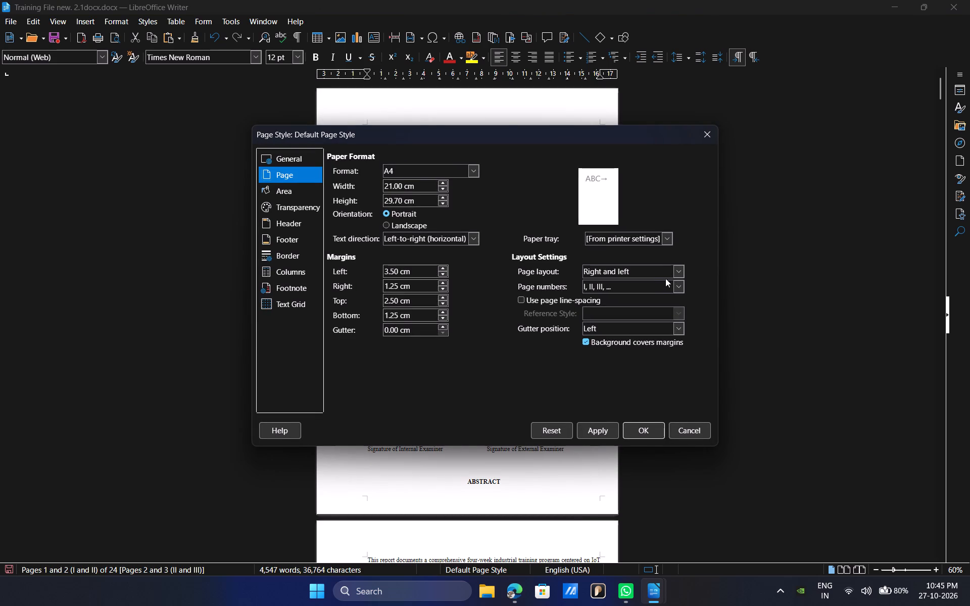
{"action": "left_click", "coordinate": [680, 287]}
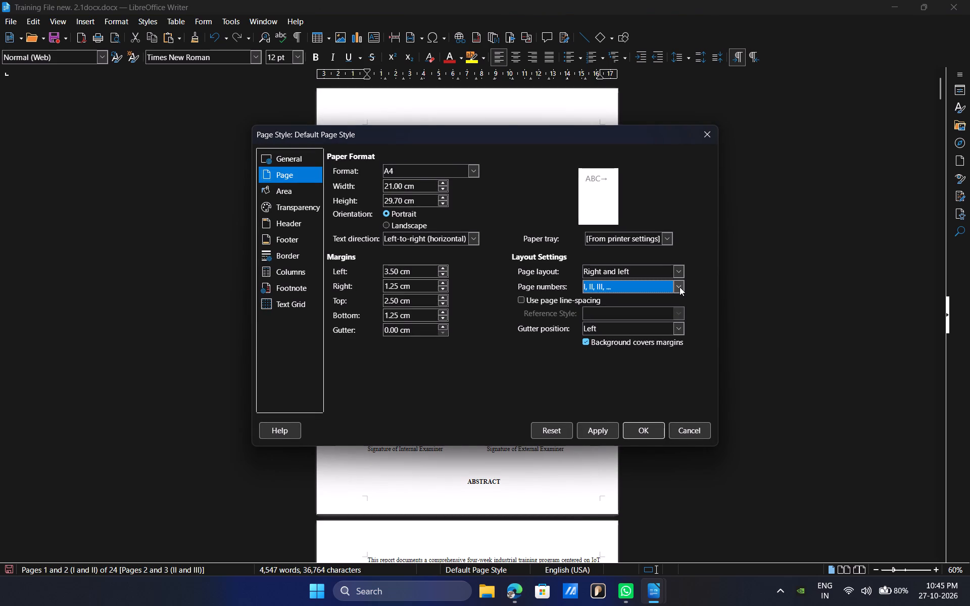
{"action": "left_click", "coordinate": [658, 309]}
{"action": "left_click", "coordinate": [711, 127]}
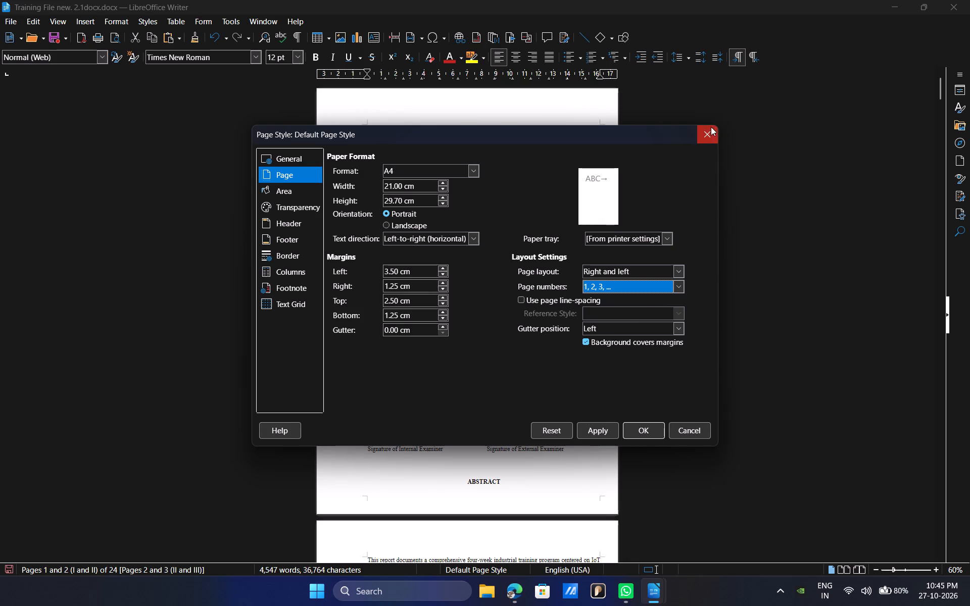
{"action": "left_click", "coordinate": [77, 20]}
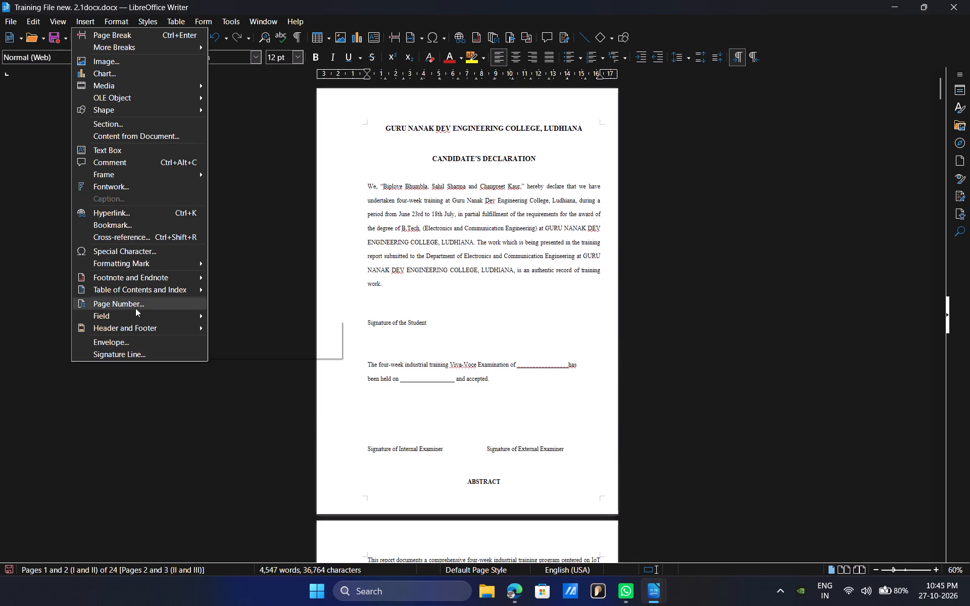
Switch to Microsoft Edge and search the web in a new tab for "how to merge 2 docs in writer".
{"action": "left_click", "coordinate": [513, 588]}
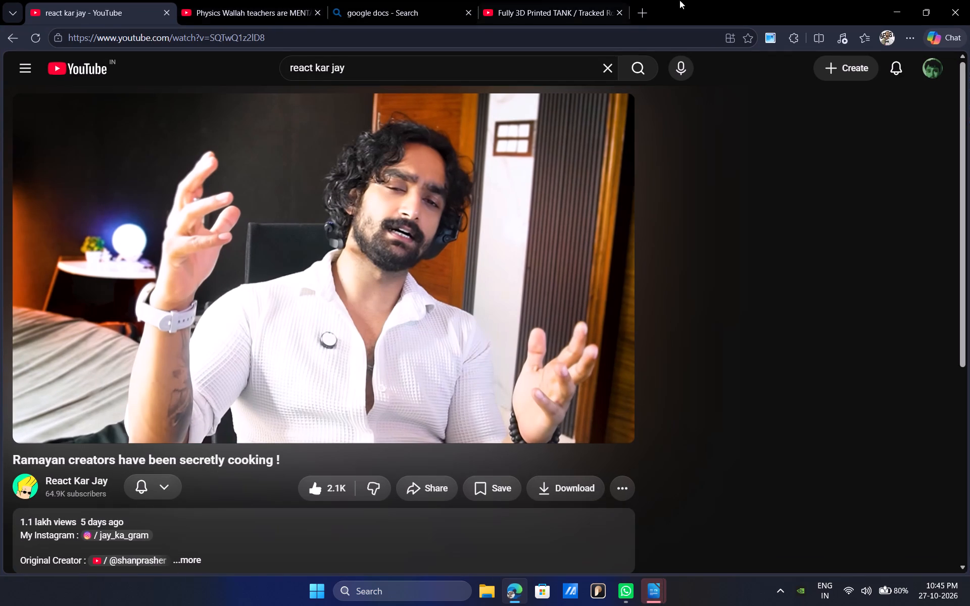
{"action": "left_click", "coordinate": [647, 11]}
{"action": "type", "text": "how"}
{"action": "key", "text": "space"}
{"action": "type", "text": "to merge 2"}
{"action": "key", "text": "space"}
{"action": "type", "text": "docs in writer"}
{"action": "key", "text": "Return"}
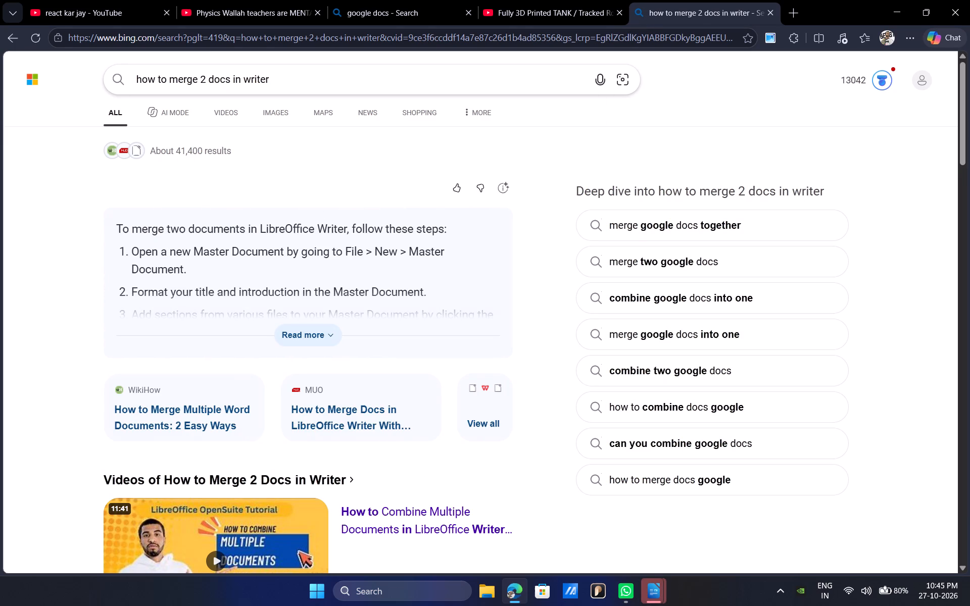
Skim the YouTube tutorial "How to Combine Multiple Documents in LibreOffice Writer | Master Document Tutorial" and close its tab.
{"action": "left_click", "coordinate": [387, 514]}
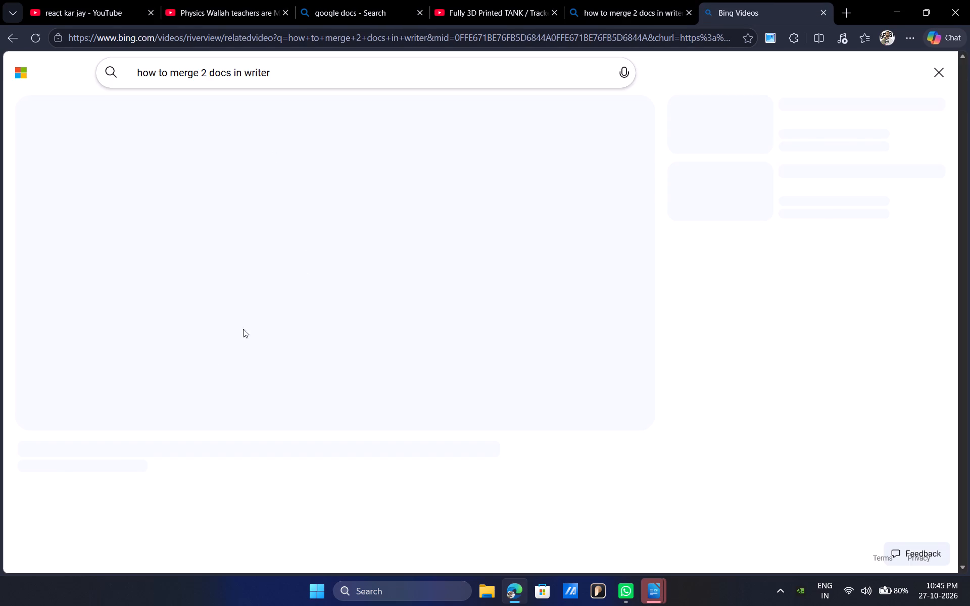
{"action": "left_click", "coordinate": [31, 468]}
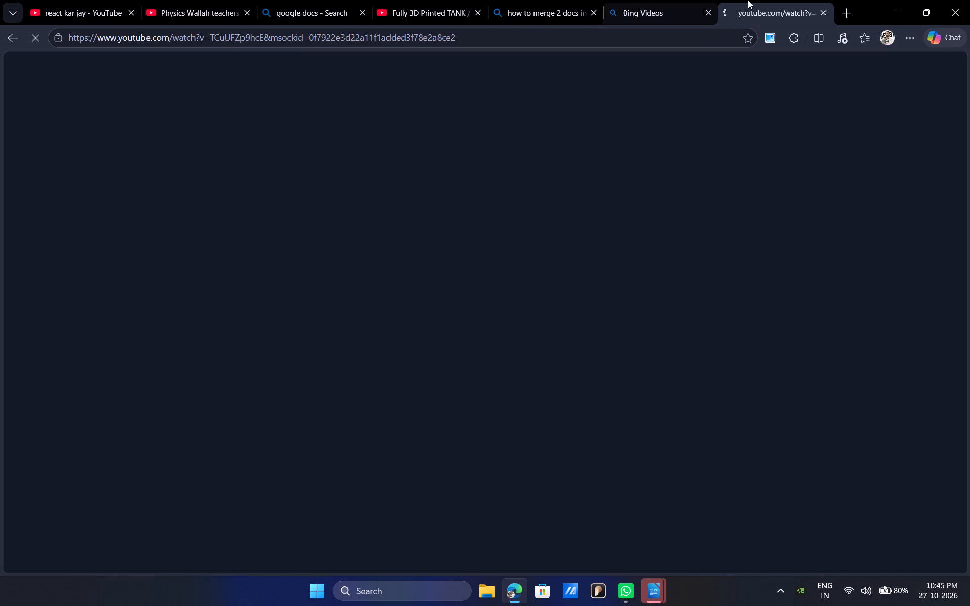
{"action": "left_click", "coordinate": [705, 11]}
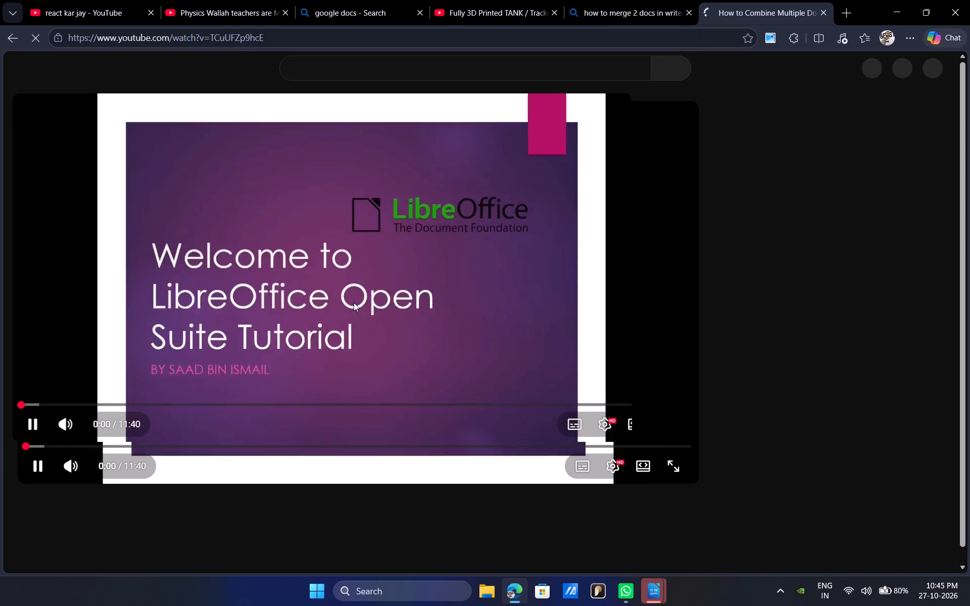
{"action": "key", "text": "Right"}
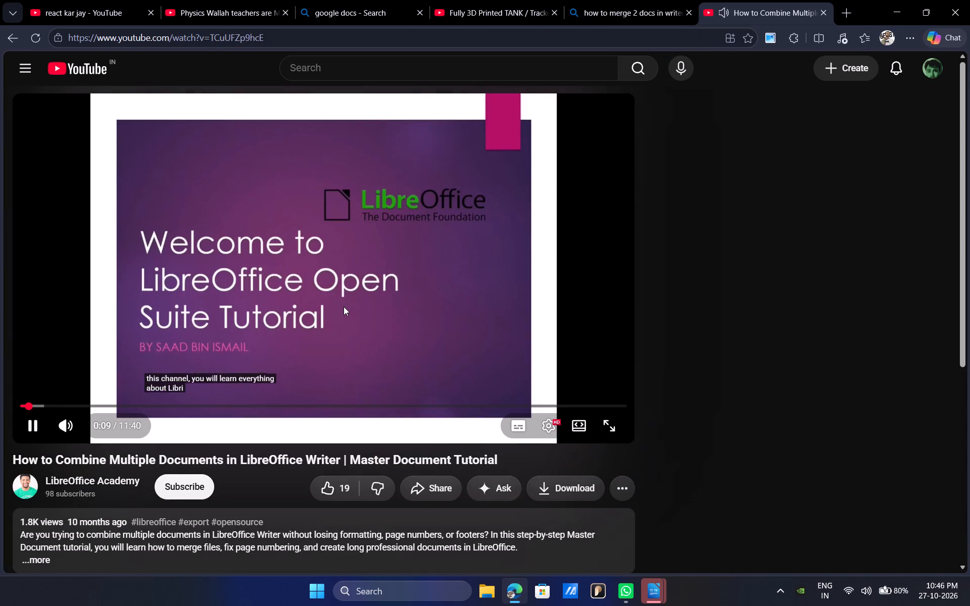
{"action": "key", "text": "Right"}
{"action": "key", "text": "Right"}
{"action": "key", "text": "Right"}
{"action": "key", "text": "Right"}
{"action": "key", "text": "Right"}
{"action": "key", "text": "Right"}
{"action": "key", "text": "Right"}
{"action": "key", "text": "Right"}
{"action": "key", "text": "Right"}
{"action": "key", "text": "Right"}
{"action": "key", "text": "Right"}
{"action": "key", "text": "Right"}
{"action": "key", "text": "Right"}
{"action": "key", "text": "Right"}
{"action": "key", "text": "Right"}
{"action": "key", "text": "Right"}
{"action": "key", "text": "Right"}
{"action": "key", "text": "Right"}
{"action": "key", "text": "Right"}
{"action": "key", "text": "Right"}
{"action": "key", "text": "Right"}
{"action": "key", "text": "Right"}
{"action": "key", "text": "Right"}
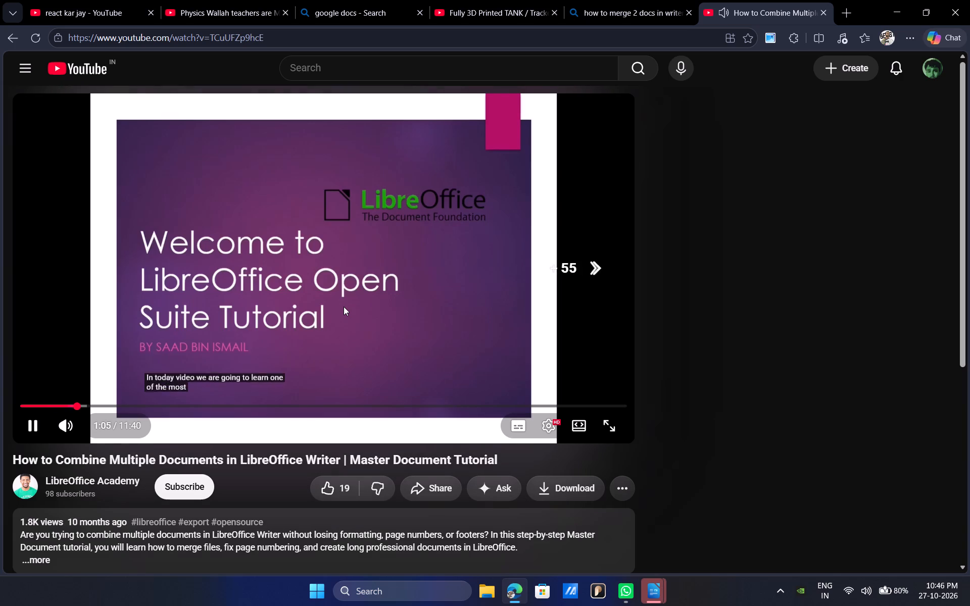
{"action": "key", "text": "Right"}
{"action": "key", "text": "Right"}
{"action": "key", "text": "Right"}
{"action": "key", "text": "Right"}
{"action": "key", "text": "Right"}
{"action": "key", "text": "Right"}
{"action": "key", "text": "Right"}
{"action": "key", "text": "Right"}
{"action": "key", "text": "Right"}
{"action": "key", "text": "Right"}
{"action": "key", "text": "Right"}
{"action": "key", "text": "Right"}
{"action": "key", "text": "Right"}
{"action": "key", "text": "Right"}
{"action": "key", "text": "Right"}
{"action": "key", "text": "Right"}
{"action": "key", "text": "Right"}
{"action": "key", "text": "Right"}
{"action": "key", "text": "Right"}
{"action": "key", "text": "Right"}
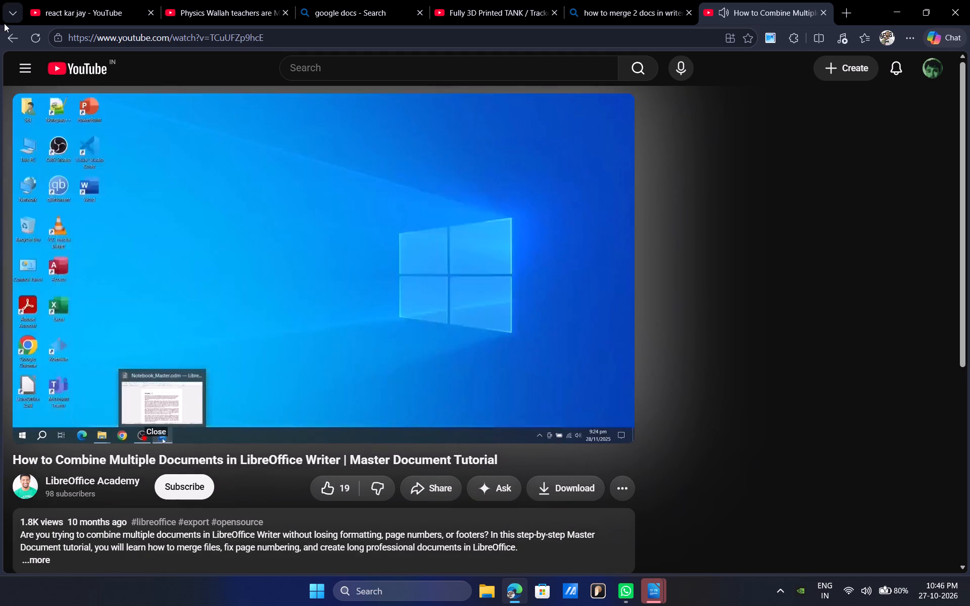
{"action": "left_click", "coordinate": [14, 40]}
{"action": "left_click", "coordinate": [820, 11]}
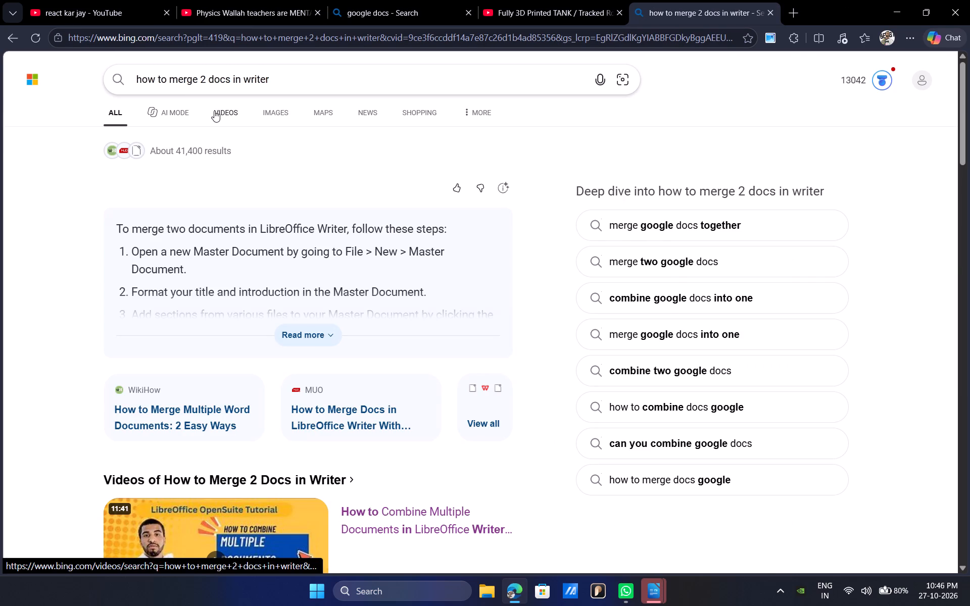
Examine the search results for instructions on merging two documents in Writer.
{"action": "scroll", "coordinate": [216, 341], "scroll_direction": "up", "scroll_amount": 3}
{"action": "scroll", "coordinate": [216, 341], "scroll_direction": "down", "scroll_amount": 8}
{"action": "scroll", "coordinate": [216, 342], "scroll_direction": "up", "scroll_amount": 1}
{"action": "scroll", "coordinate": [216, 342], "scroll_direction": "down", "scroll_amount": 1}
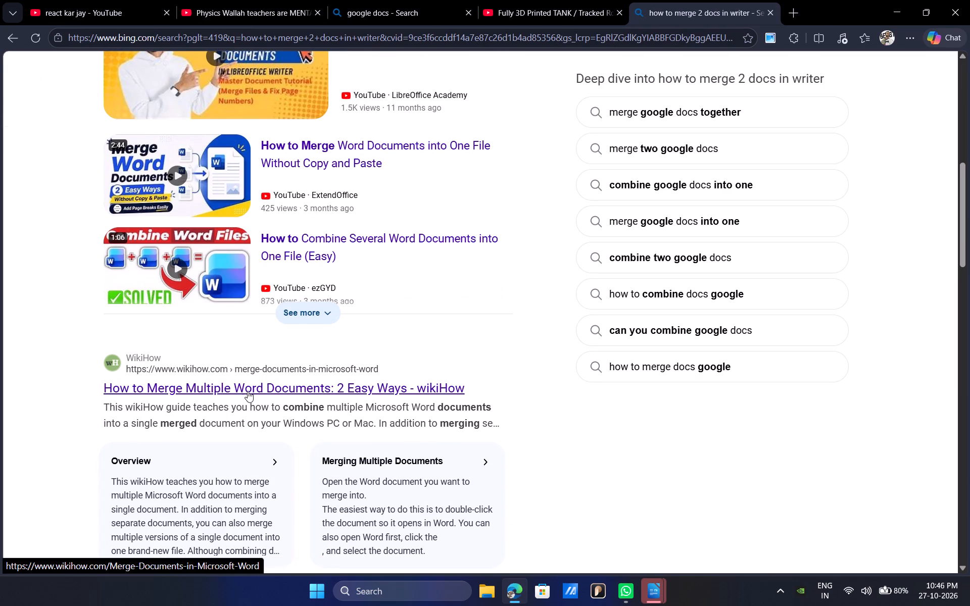
{"action": "scroll", "coordinate": [248, 391], "scroll_direction": "up", "scroll_amount": 3}
{"action": "scroll", "coordinate": [248, 391], "scroll_direction": "down", "scroll_amount": 2}
{"action": "scroll", "coordinate": [248, 391], "scroll_direction": "up", "scroll_amount": 1}
{"action": "scroll", "coordinate": [248, 391], "scroll_direction": "down", "scroll_amount": 1}
{"action": "scroll", "coordinate": [248, 391], "scroll_direction": "up", "scroll_amount": 5}
{"action": "scroll", "coordinate": [248, 391], "scroll_direction": "down", "scroll_amount": 3}
{"action": "scroll", "coordinate": [248, 391], "scroll_direction": "up", "scroll_amount": 5}
{"action": "scroll", "coordinate": [248, 391], "scroll_direction": "down", "scroll_amount": 2}
{"action": "scroll", "coordinate": [248, 391], "scroll_direction": "up", "scroll_amount": 5}
{"action": "scroll", "coordinate": [248, 391], "scroll_direction": "down", "scroll_amount": 2}
{"action": "scroll", "coordinate": [248, 391], "scroll_direction": "up", "scroll_amount": 3}
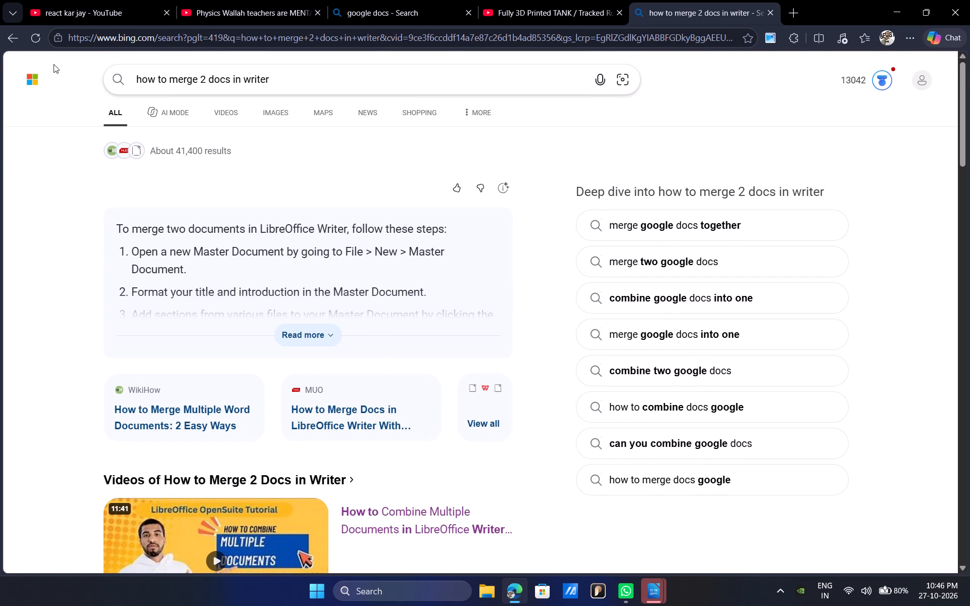
Show the favorites bar and open YouTube in place of the search results.
{"action": "key", "text": "ctrl+shift+b"}
{"action": "left_click", "coordinate": [93, 58]}
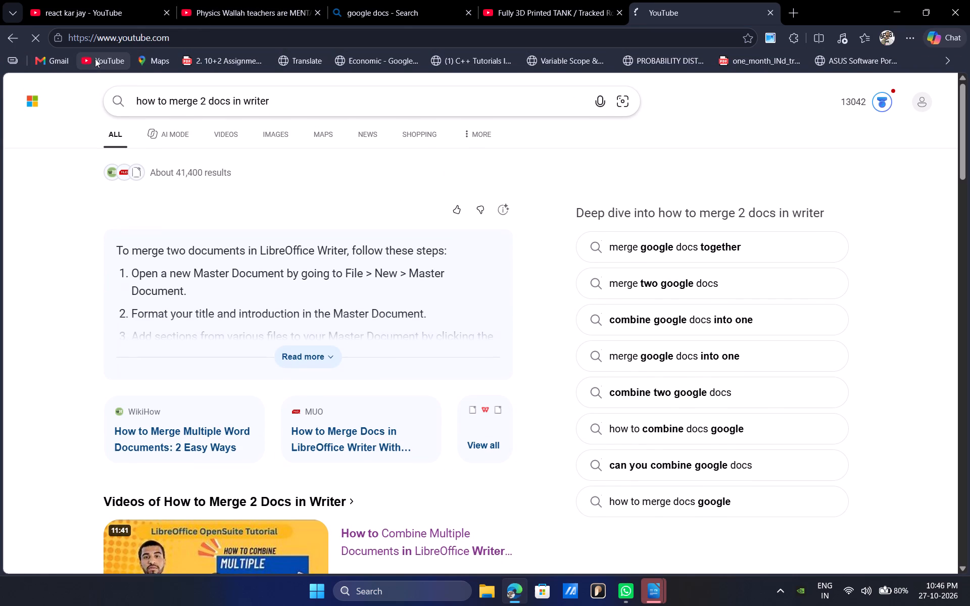
Open the 3D model, code and parts list page linked in the "Fully 3D Printed TANK" video's description.
{"action": "left_click", "coordinate": [601, 6]}
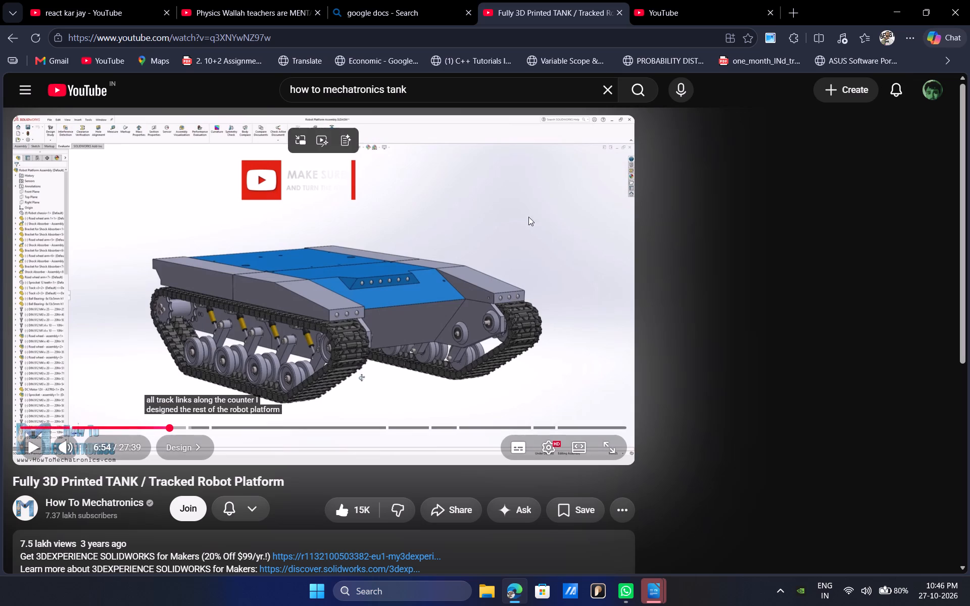
{"action": "scroll", "coordinate": [381, 356], "scroll_direction": "down", "scroll_amount": 2}
{"action": "left_click", "coordinate": [560, 456]}
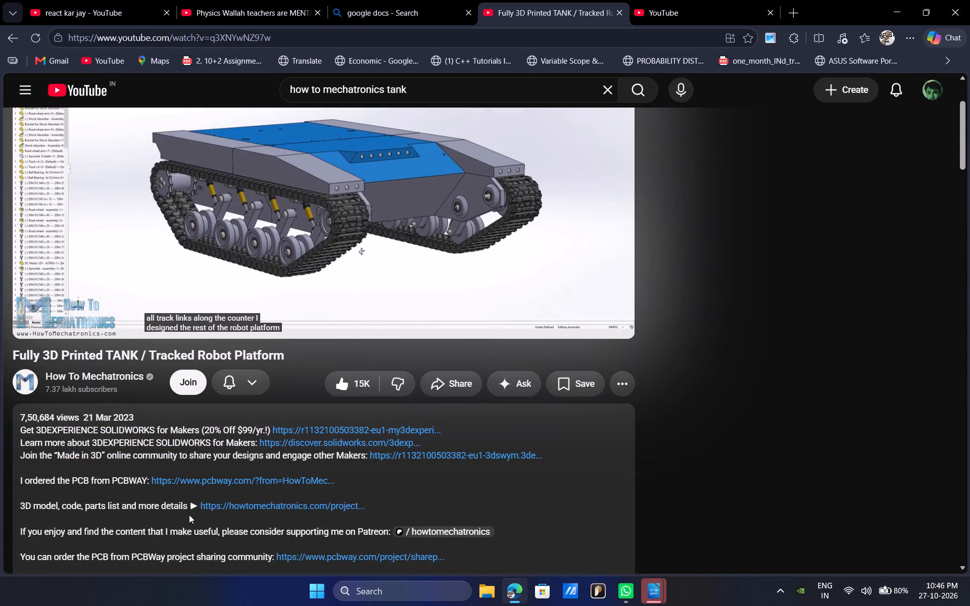
{"action": "middle_click", "coordinate": [224, 504]}
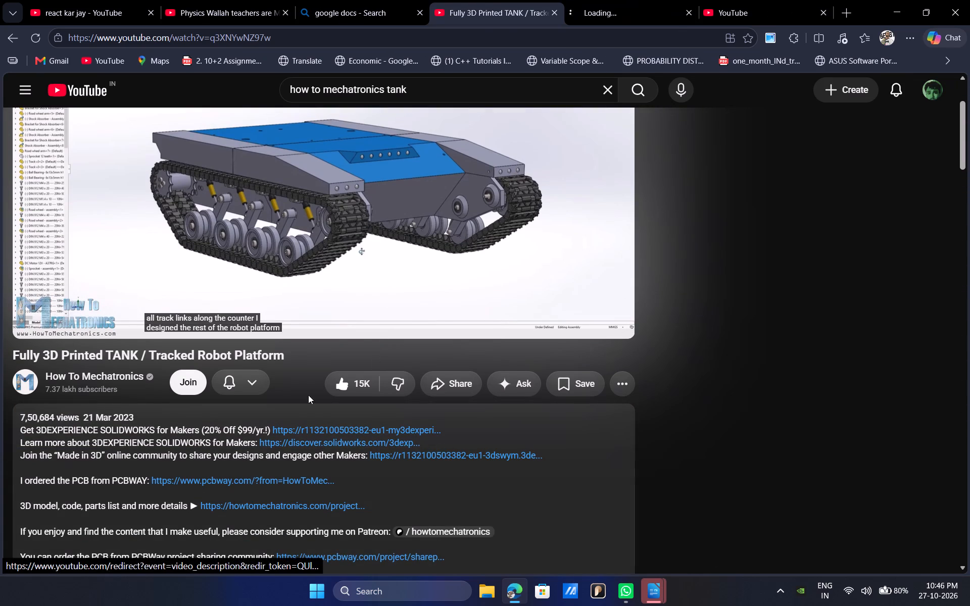
{"action": "left_click", "coordinate": [643, 0]}
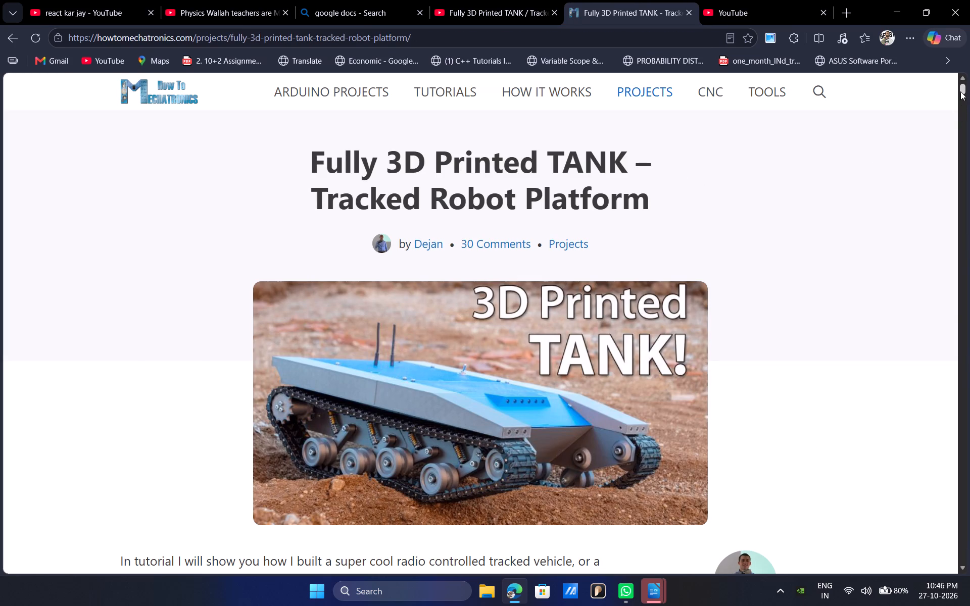
Go to the "3D Model and STL Download Files" section of the tank article.
{"action": "left_click_drag", "start_coordinate": [961, 88], "coordinate": [964, 92]}
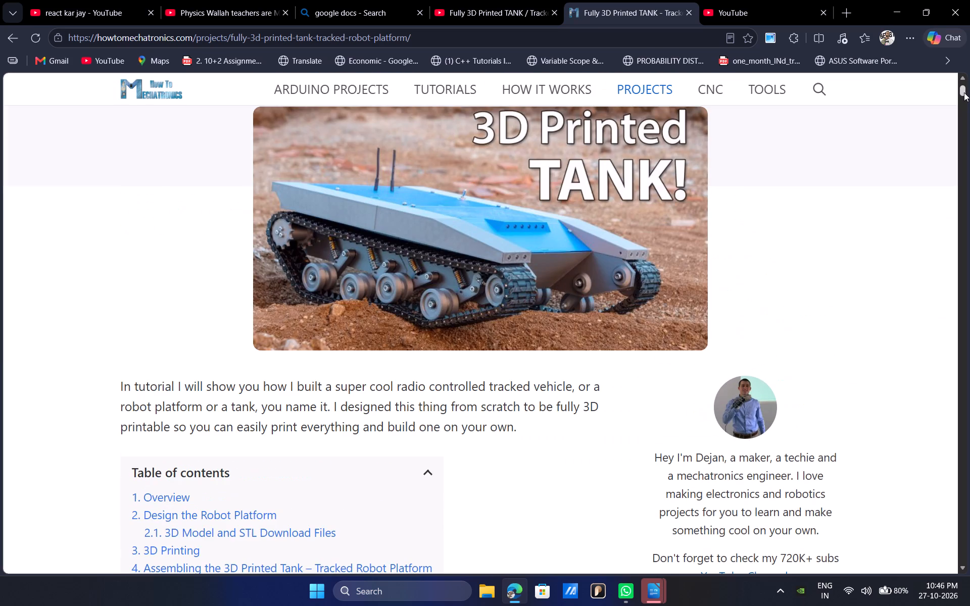
{"action": "left_click_drag", "start_coordinate": [964, 92], "coordinate": [964, 95]}
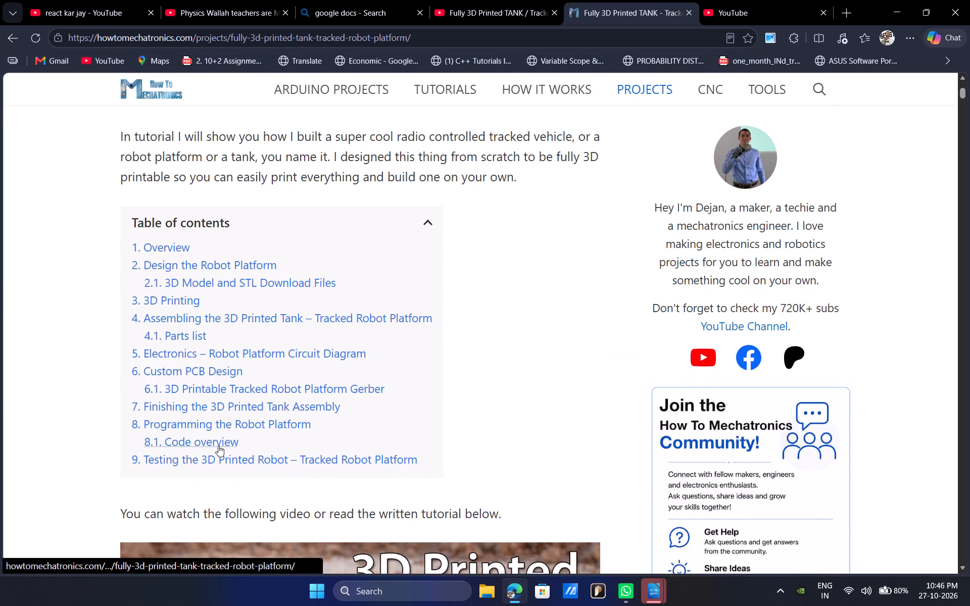
{"action": "left_click", "coordinate": [200, 279]}
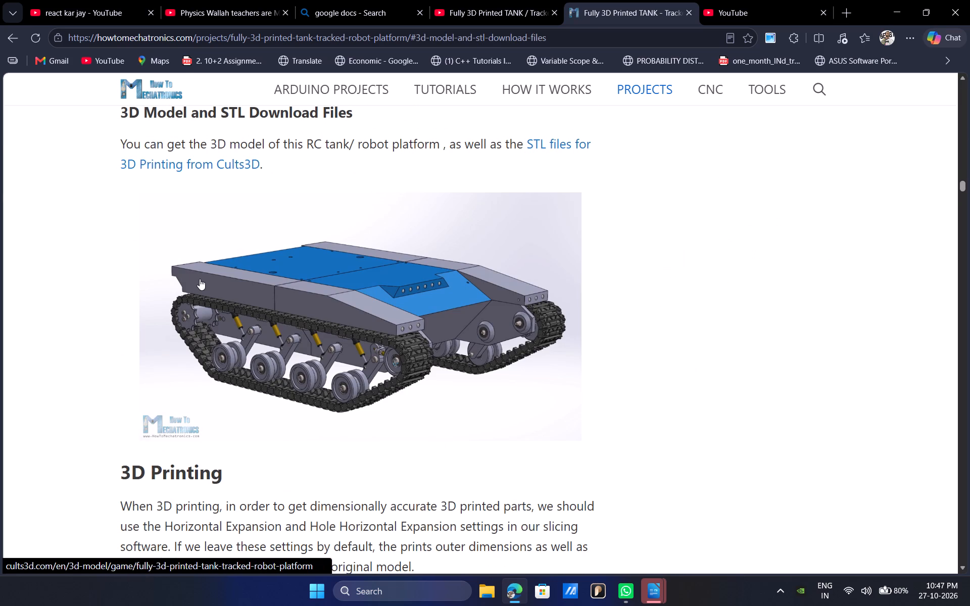
View the tank's STL files page on Cults3D, completing its human verification, and close the page.
{"action": "left_click", "coordinate": [220, 160]}
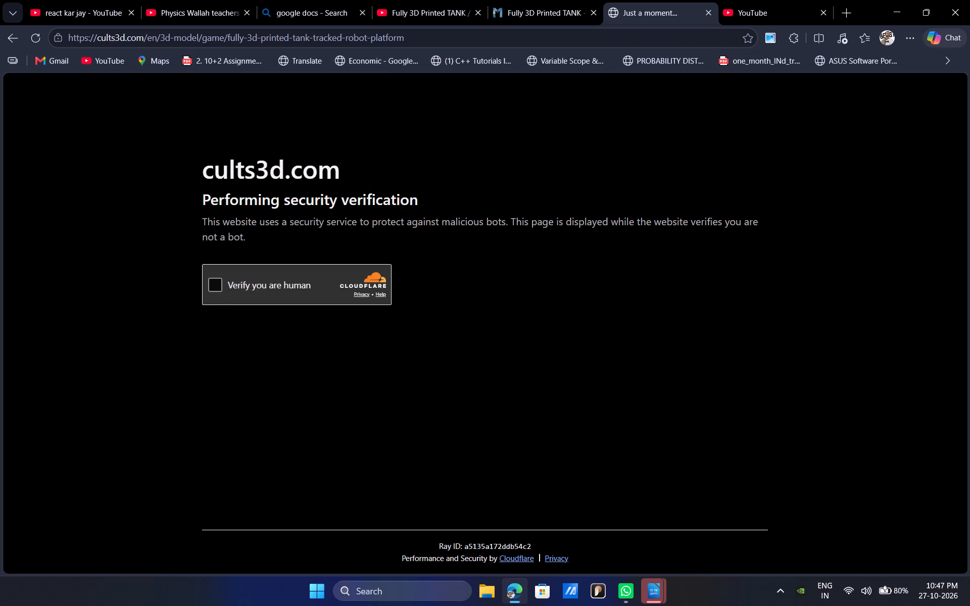
{"action": "left_click", "coordinate": [209, 287]}
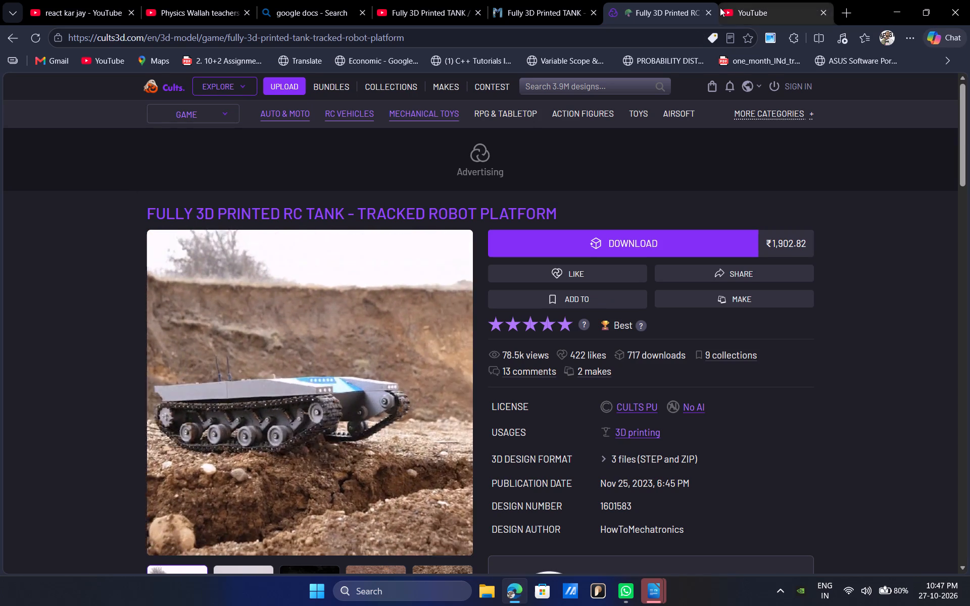
{"action": "left_click", "coordinate": [710, 13]}
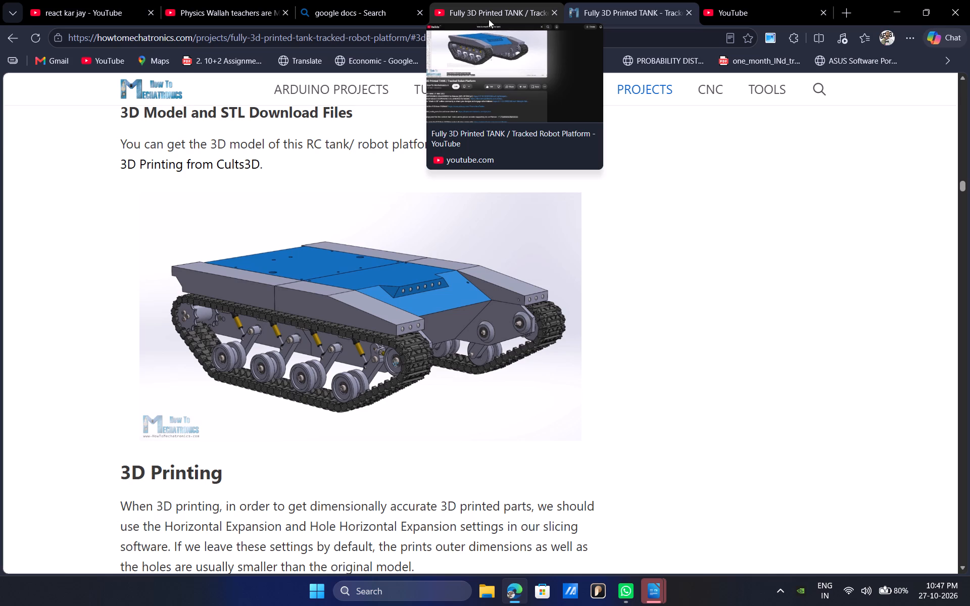
Close the How To Mechatronics article page on the fully 3D printed tank.
{"action": "left_click", "coordinate": [687, 18]}
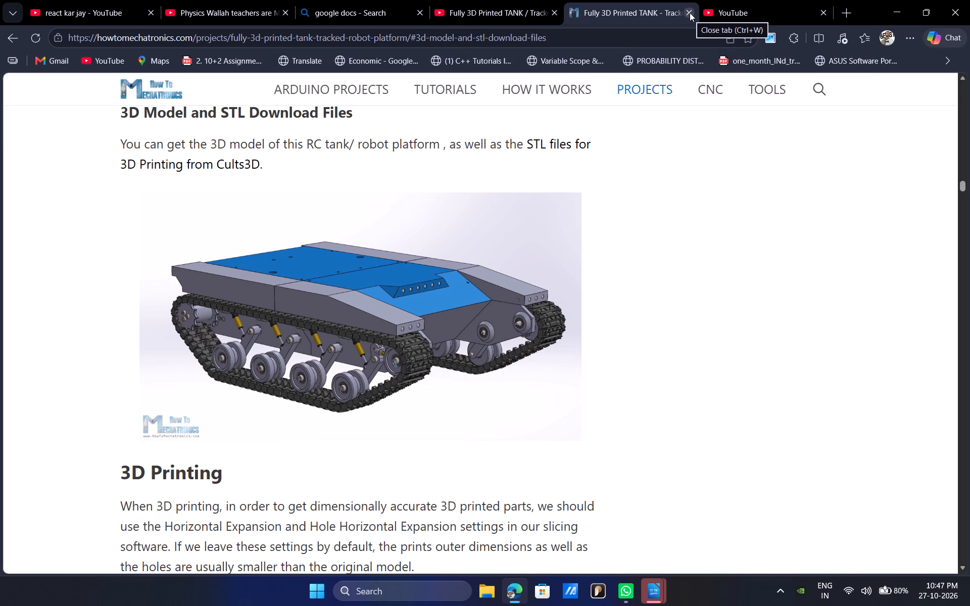
{"action": "left_click", "coordinate": [690, 13]}
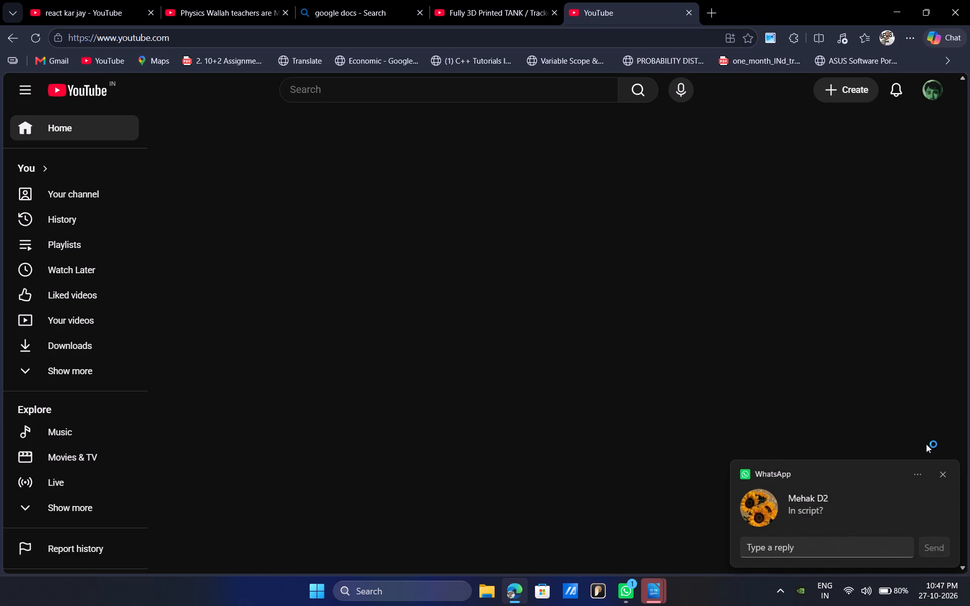
Switch to WhatsApp by opening the incoming "In script?" message from its notification.
{"action": "left_click", "coordinate": [846, 523]}
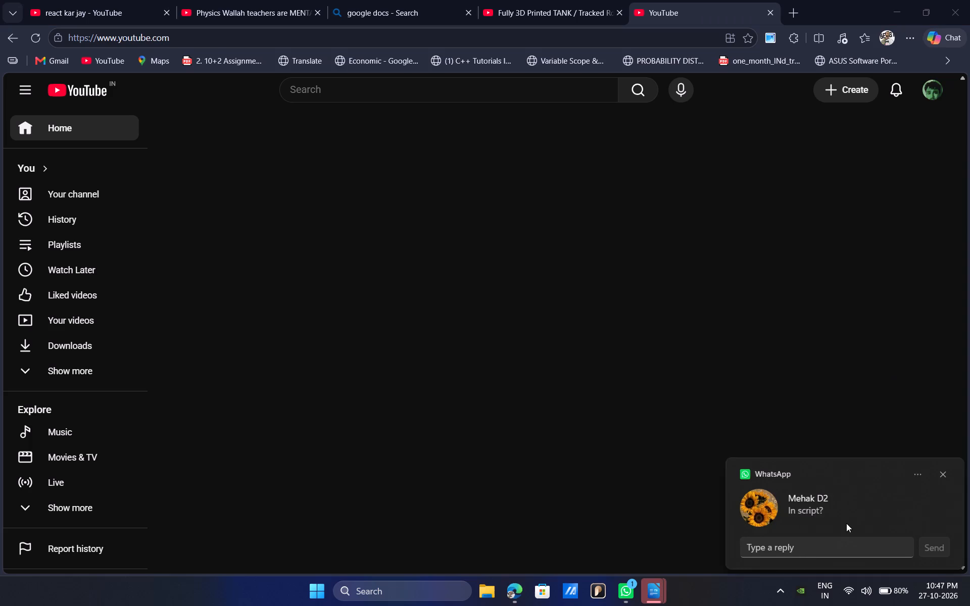
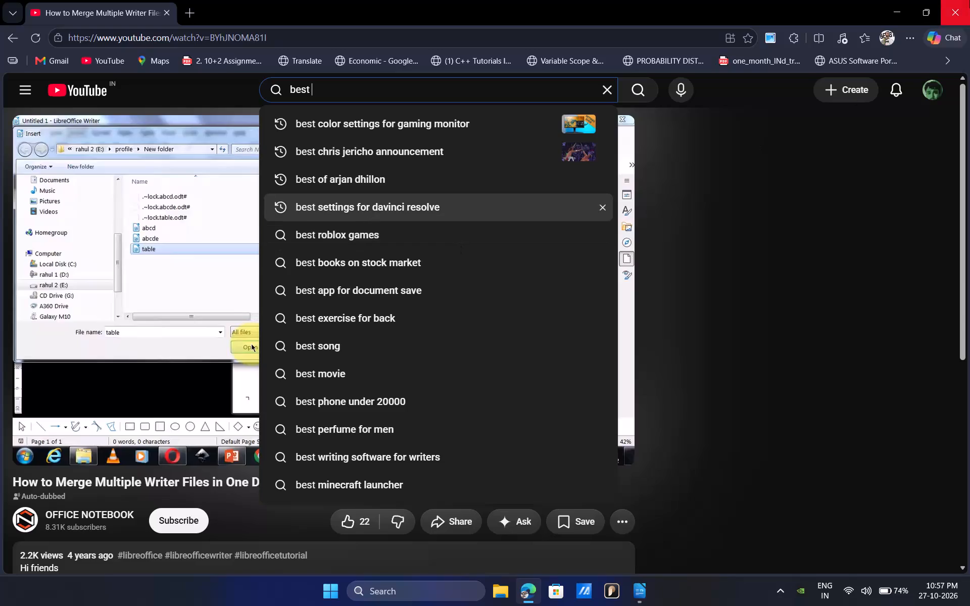
Close the browser window with the Writer file-merging video and return to the training document in LibreOffice Writer.
{"action": "left_click", "coordinate": [969, 0]}
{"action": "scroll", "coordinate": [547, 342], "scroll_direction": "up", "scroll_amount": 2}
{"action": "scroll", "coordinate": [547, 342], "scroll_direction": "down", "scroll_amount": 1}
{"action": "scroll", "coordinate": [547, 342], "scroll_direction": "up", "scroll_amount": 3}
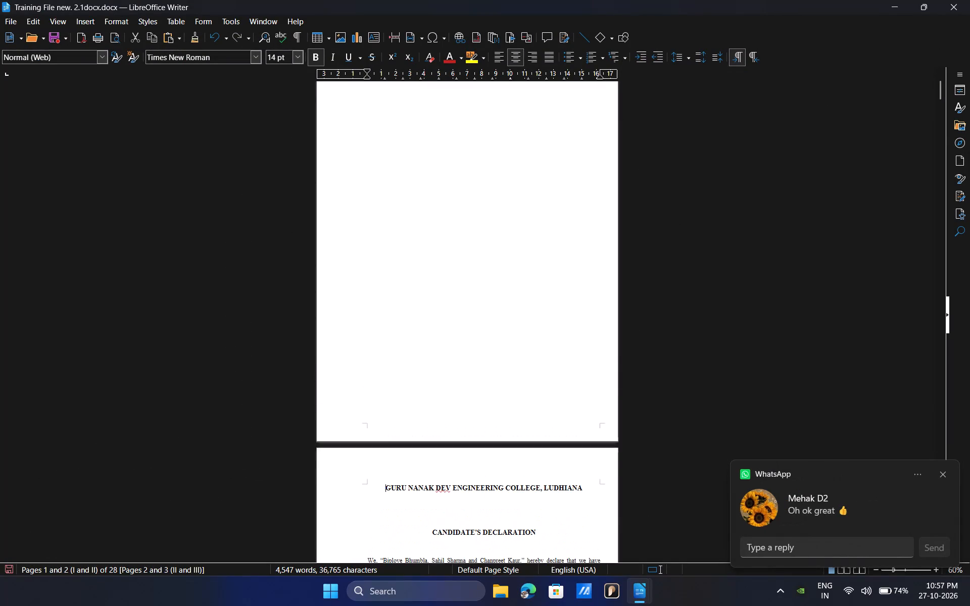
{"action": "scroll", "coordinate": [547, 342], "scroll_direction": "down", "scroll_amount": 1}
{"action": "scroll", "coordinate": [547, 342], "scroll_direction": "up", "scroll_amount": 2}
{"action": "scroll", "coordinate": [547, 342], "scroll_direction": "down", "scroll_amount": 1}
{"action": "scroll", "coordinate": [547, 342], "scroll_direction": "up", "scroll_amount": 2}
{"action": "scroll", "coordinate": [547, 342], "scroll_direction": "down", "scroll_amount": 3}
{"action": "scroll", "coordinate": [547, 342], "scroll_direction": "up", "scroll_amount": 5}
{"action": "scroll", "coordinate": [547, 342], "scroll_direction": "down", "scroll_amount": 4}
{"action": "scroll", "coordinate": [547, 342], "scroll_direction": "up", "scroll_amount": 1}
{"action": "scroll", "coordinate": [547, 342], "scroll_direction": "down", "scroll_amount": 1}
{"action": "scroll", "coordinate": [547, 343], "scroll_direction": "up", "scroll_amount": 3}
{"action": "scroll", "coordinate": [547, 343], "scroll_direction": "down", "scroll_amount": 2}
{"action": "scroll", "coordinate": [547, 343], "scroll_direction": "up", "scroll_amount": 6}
Dismiss the incoming WhatsApp message notification.
{"action": "left_click", "coordinate": [944, 477]}
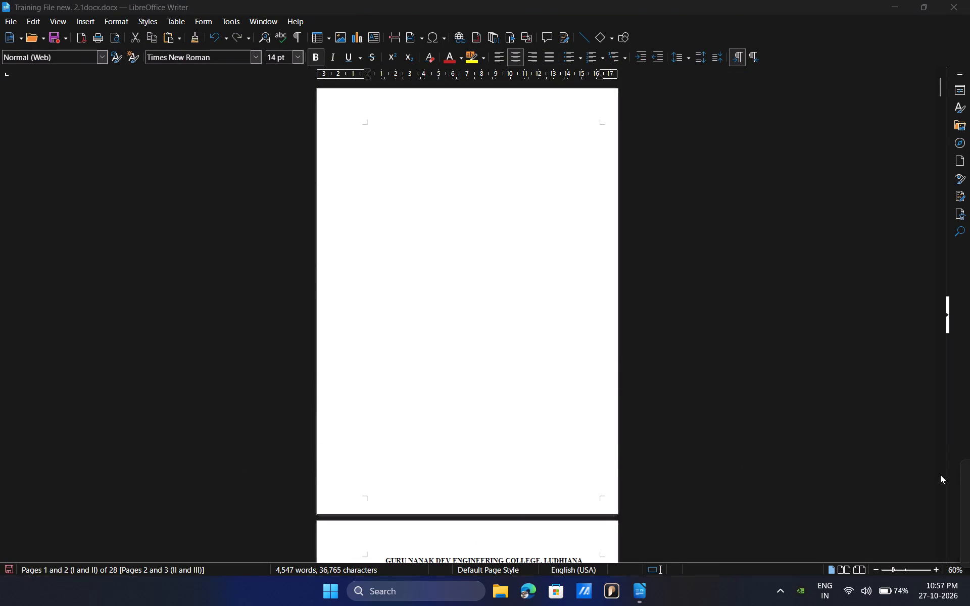
Start inserting content from another document on the blank page before the candidate's declaration, opening the file selection.
{"action": "left_click_drag", "start_coordinate": [942, 86], "coordinate": [943, 76]}
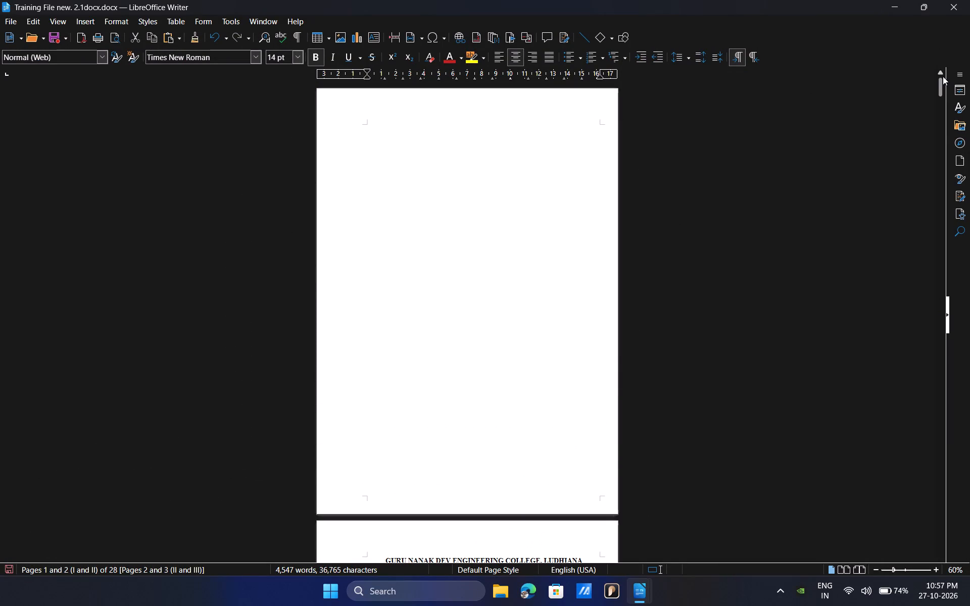
{"action": "left_click_drag", "start_coordinate": [943, 76], "coordinate": [942, 62]}
{"action": "left_click", "coordinate": [384, 127]}
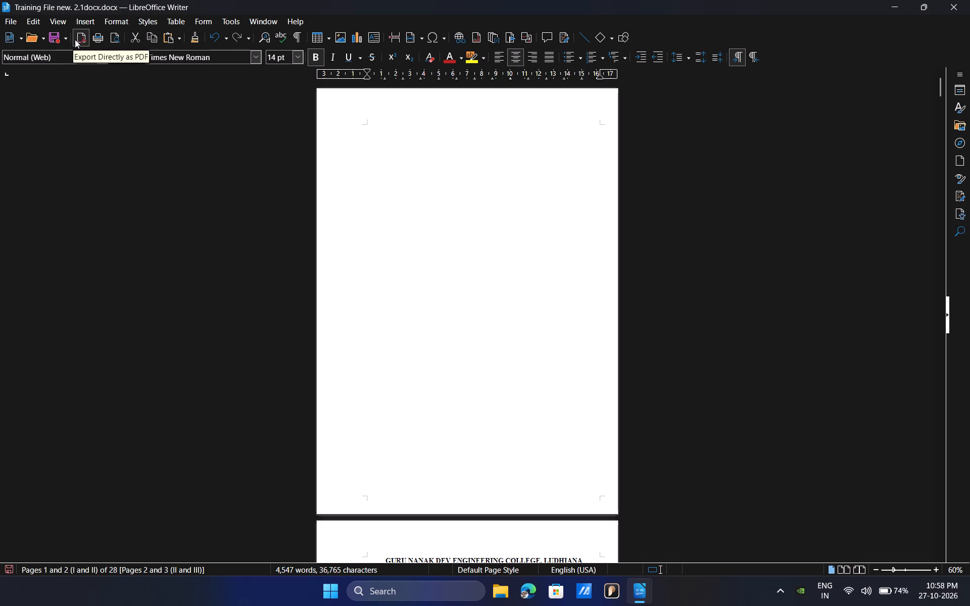
{"action": "left_click", "coordinate": [85, 24]}
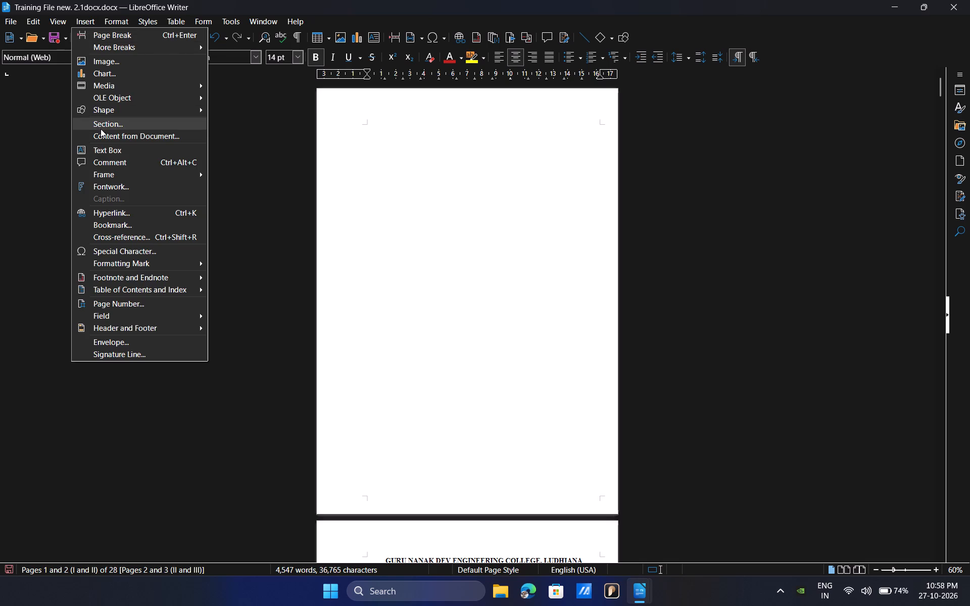
{"action": "left_click", "coordinate": [102, 137]}
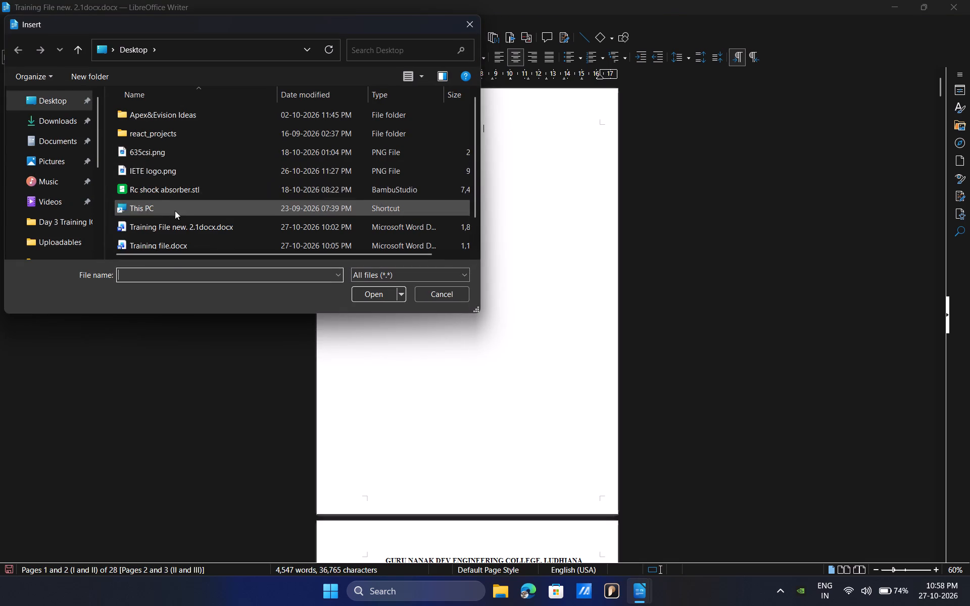
Insert the contents of the file "Training File new. 2.1docx.docx" from the Desktop into the report.
{"action": "left_click", "coordinate": [169, 230]}
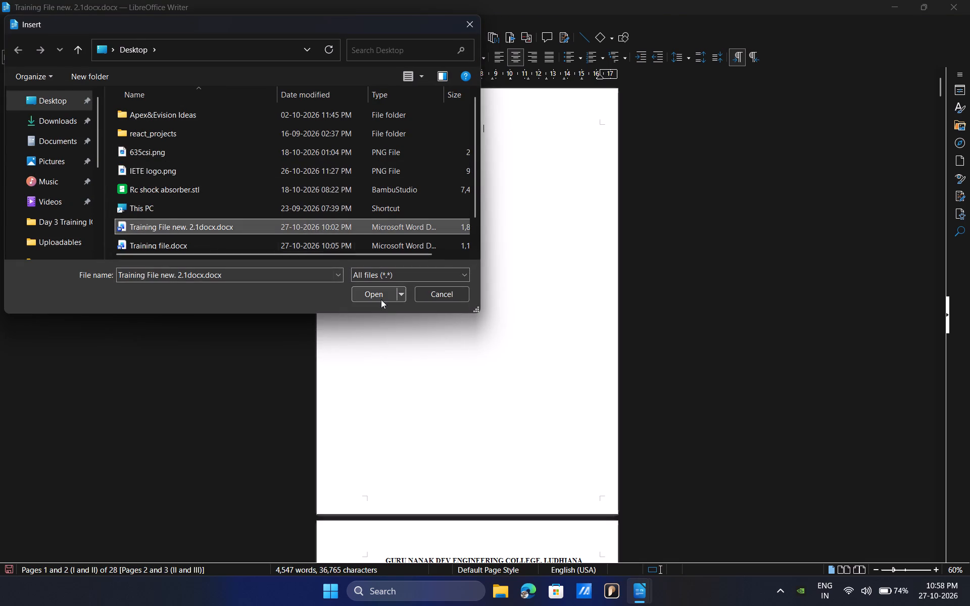
{"action": "left_click", "coordinate": [376, 296]}
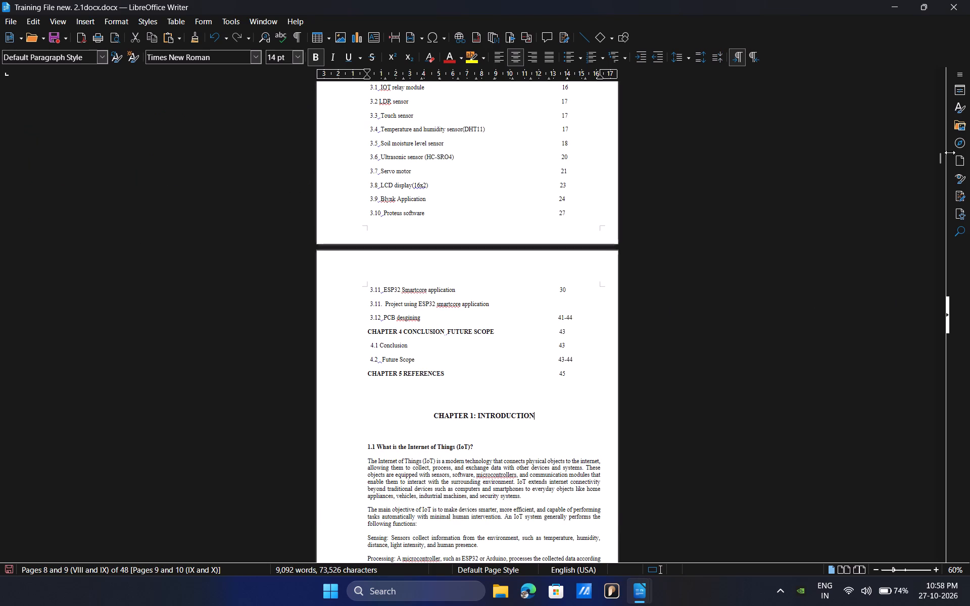
Set the font of the entire combined document to Times New Roman.
{"action": "left_click_drag", "start_coordinate": [939, 161], "coordinate": [940, 139]}
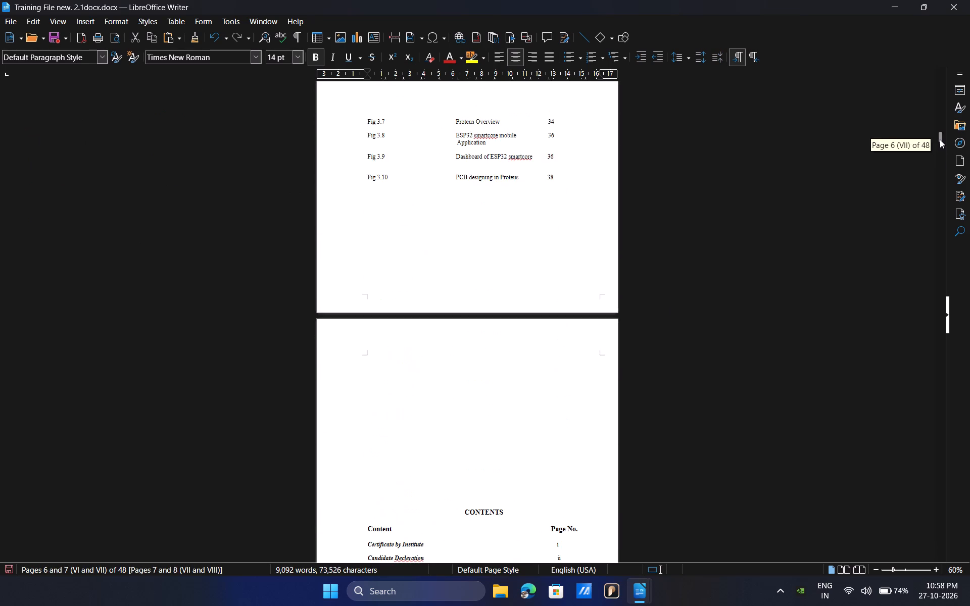
{"action": "left_click_drag", "start_coordinate": [940, 139], "coordinate": [927, 67]}
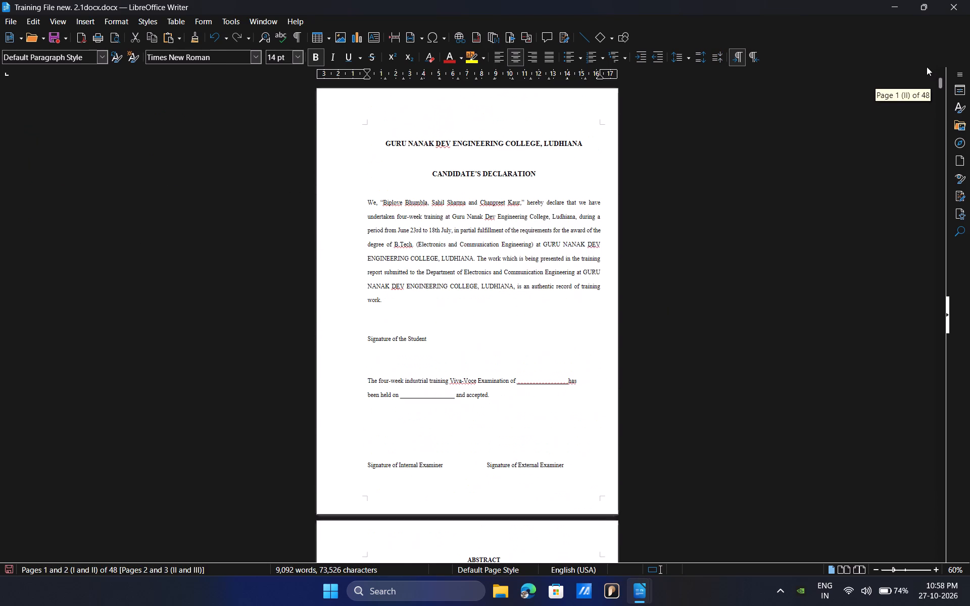
{"action": "left_click_drag", "start_coordinate": [927, 67], "coordinate": [927, 77]}
{"action": "scroll", "coordinate": [534, 334], "scroll_direction": "down", "scroll_amount": 4}
{"action": "scroll", "coordinate": [532, 335], "scroll_direction": "up", "scroll_amount": 2}
{"action": "scroll", "coordinate": [532, 336], "scroll_direction": "down", "scroll_amount": 1}
{"action": "scroll", "coordinate": [532, 336], "scroll_direction": "up", "scroll_amount": 2}
{"action": "scroll", "coordinate": [530, 335], "scroll_direction": "down", "scroll_amount": 2}
{"action": "scroll", "coordinate": [530, 335], "scroll_direction": "up", "scroll_amount": 2}
{"action": "scroll", "coordinate": [530, 335], "scroll_direction": "down", "scroll_amount": 2}
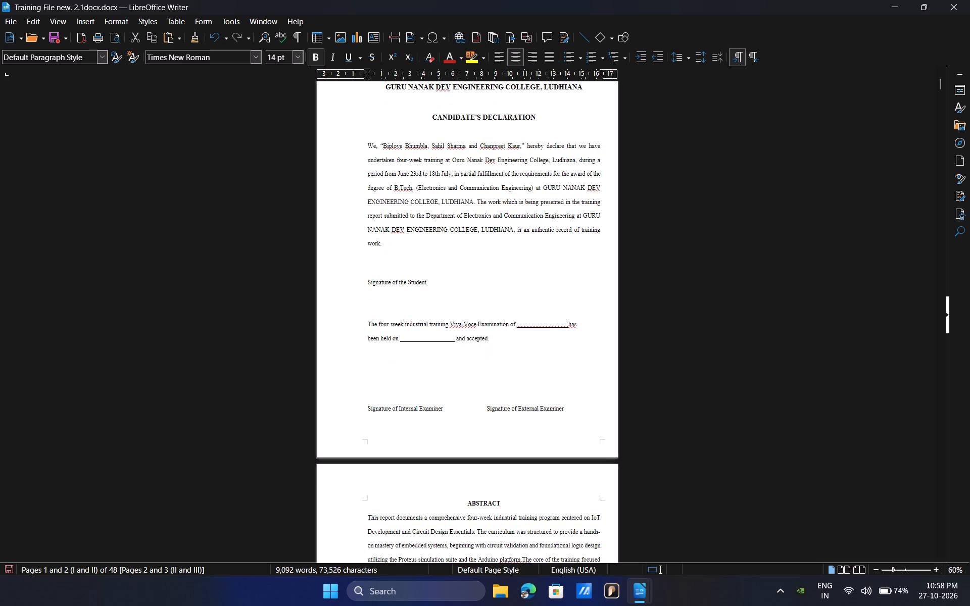
{"action": "key", "text": "ctrl+a"}
{"action": "left_click", "coordinate": [256, 57]}
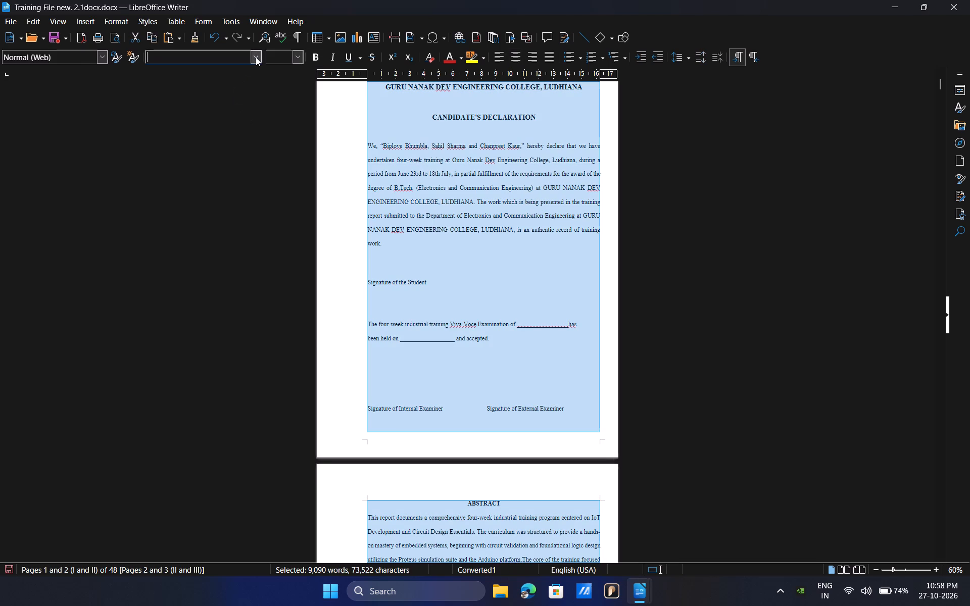
{"action": "type", "text": "Ti"}
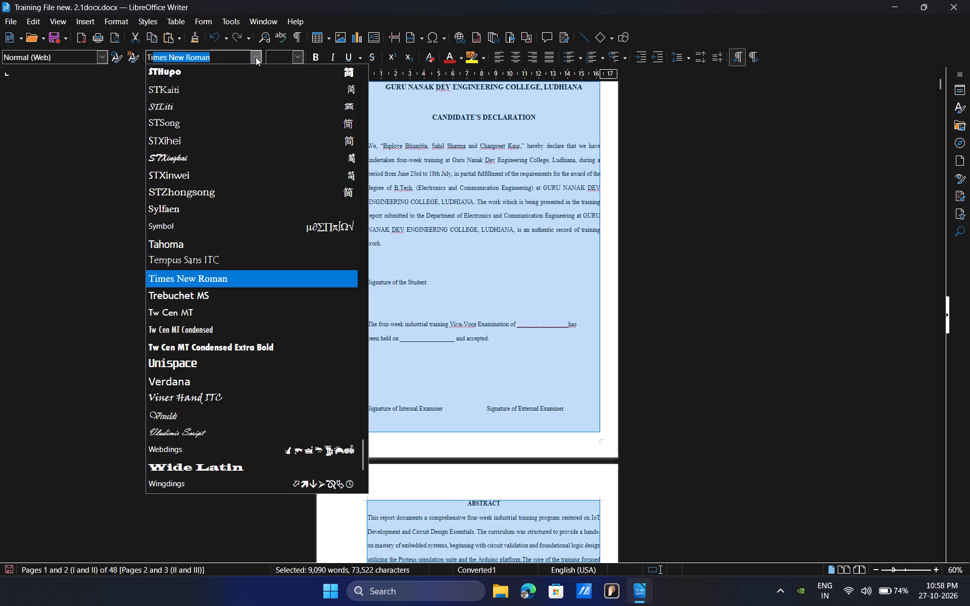
{"action": "key", "text": "Return"}
Check the closing Wokwi pages of the document, return to the first page and clear the selection.
{"action": "scroll", "coordinate": [662, 152], "scroll_direction": "down", "scroll_amount": 1}
{"action": "scroll", "coordinate": [662, 152], "scroll_direction": "up", "scroll_amount": 1}
{"action": "scroll", "coordinate": [662, 152], "scroll_direction": "down", "scroll_amount": 3}
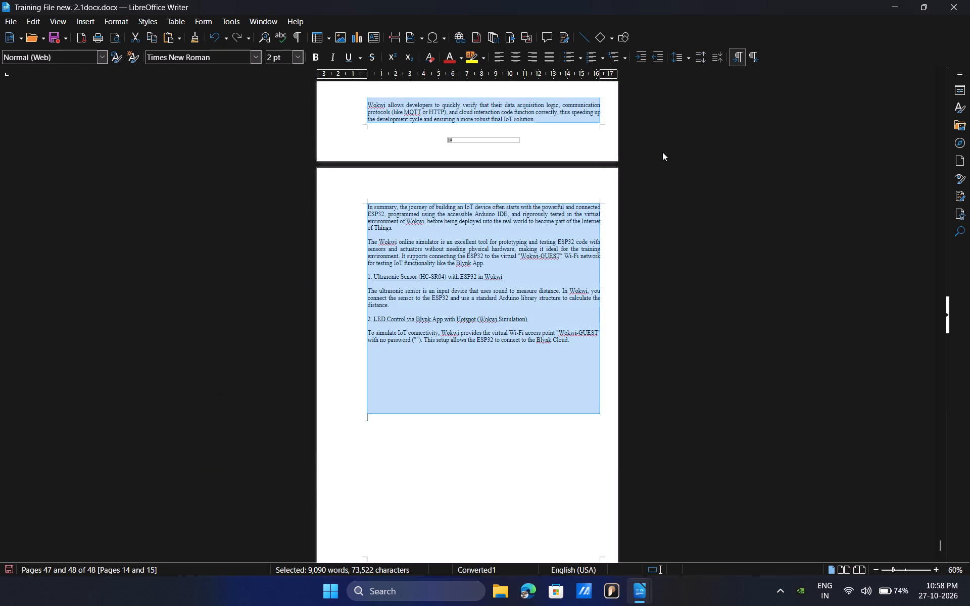
{"action": "scroll", "coordinate": [662, 153], "scroll_direction": "up", "scroll_amount": 3}
{"action": "scroll", "coordinate": [662, 153], "scroll_direction": "down", "scroll_amount": 2}
{"action": "scroll", "coordinate": [662, 153], "scroll_direction": "up", "scroll_amount": 6}
{"action": "scroll", "coordinate": [666, 156], "scroll_direction": "down", "scroll_amount": 1}
{"action": "scroll", "coordinate": [666, 156], "scroll_direction": "up", "scroll_amount": 3}
{"action": "scroll", "coordinate": [666, 156], "scroll_direction": "down", "scroll_amount": 1}
{"action": "scroll", "coordinate": [666, 156], "scroll_direction": "up", "scroll_amount": 1}
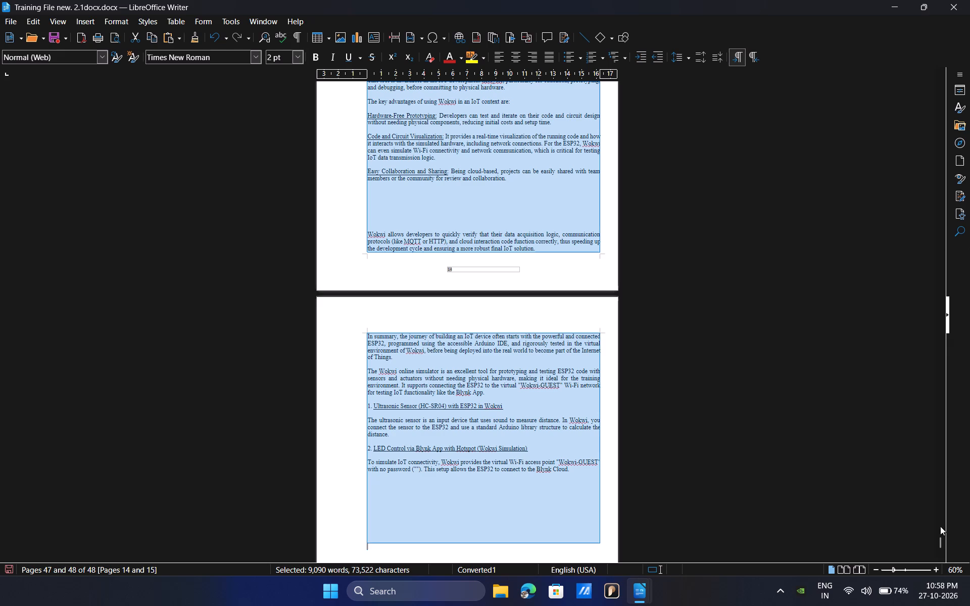
{"action": "left_click_drag", "start_coordinate": [938, 543], "coordinate": [917, 51]}
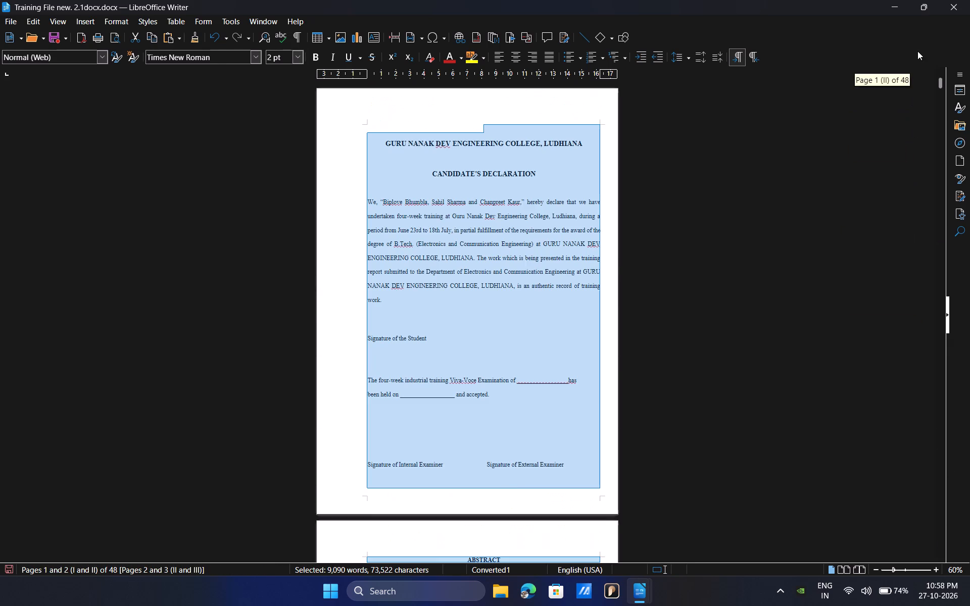
{"action": "left_click_drag", "start_coordinate": [917, 51], "coordinate": [916, 48]}
{"action": "left_click", "coordinate": [783, 245]}
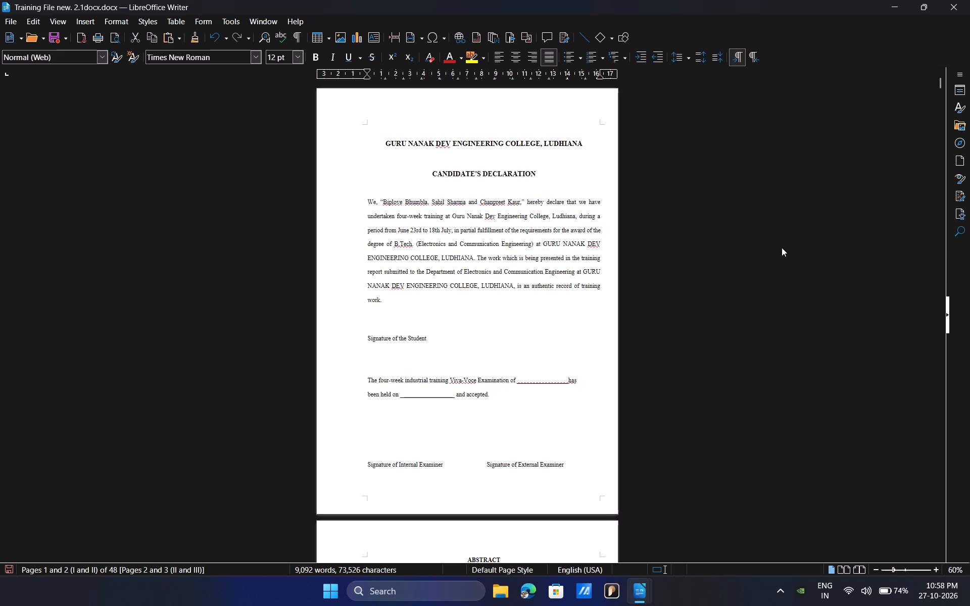
Review the layout of the declaration, abstract and acknowledgement pages, ending back at the first page.
{"action": "scroll", "coordinate": [446, 272], "scroll_direction": "down", "scroll_amount": 9}
{"action": "scroll", "coordinate": [445, 272], "scroll_direction": "up", "scroll_amount": 1}
{"action": "scroll", "coordinate": [445, 274], "scroll_direction": "down", "scroll_amount": 11}
{"action": "scroll", "coordinate": [445, 276], "scroll_direction": "up", "scroll_amount": 1}
{"action": "scroll", "coordinate": [445, 276], "scroll_direction": "down", "scroll_amount": 9}
{"action": "scroll", "coordinate": [445, 276], "scroll_direction": "up", "scroll_amount": 1}
{"action": "scroll", "coordinate": [445, 276], "scroll_direction": "down", "scroll_amount": 2}
{"action": "scroll", "coordinate": [445, 276], "scroll_direction": "up", "scroll_amount": 2}
{"action": "scroll", "coordinate": [445, 276], "scroll_direction": "down", "scroll_amount": 2}
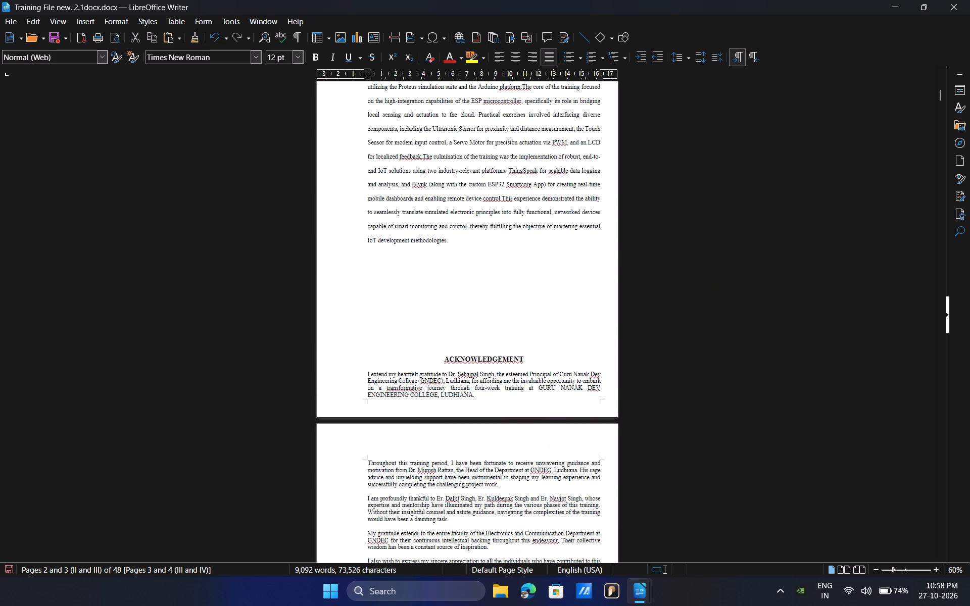
{"action": "scroll", "coordinate": [644, 271], "scroll_direction": "up", "scroll_amount": 1}
{"action": "scroll", "coordinate": [644, 271], "scroll_direction": "down", "scroll_amount": 1}
{"action": "scroll", "coordinate": [644, 271], "scroll_direction": "up", "scroll_amount": 4}
{"action": "scroll", "coordinate": [644, 271], "scroll_direction": "down", "scroll_amount": 2}
{"action": "scroll", "coordinate": [645, 271], "scroll_direction": "up", "scroll_amount": 1}
{"action": "scroll", "coordinate": [645, 271], "scroll_direction": "down", "scroll_amount": 1}
{"action": "scroll", "coordinate": [645, 271], "scroll_direction": "up", "scroll_amount": 1}
{"action": "scroll", "coordinate": [645, 271], "scroll_direction": "down", "scroll_amount": 3}
{"action": "scroll", "coordinate": [645, 272], "scroll_direction": "up", "scroll_amount": 5}
{"action": "scroll", "coordinate": [645, 272], "scroll_direction": "down", "scroll_amount": 1}
{"action": "scroll", "coordinate": [645, 272], "scroll_direction": "up", "scroll_amount": 1}
{"action": "left_click_drag", "start_coordinate": [940, 92], "coordinate": [943, 52]}
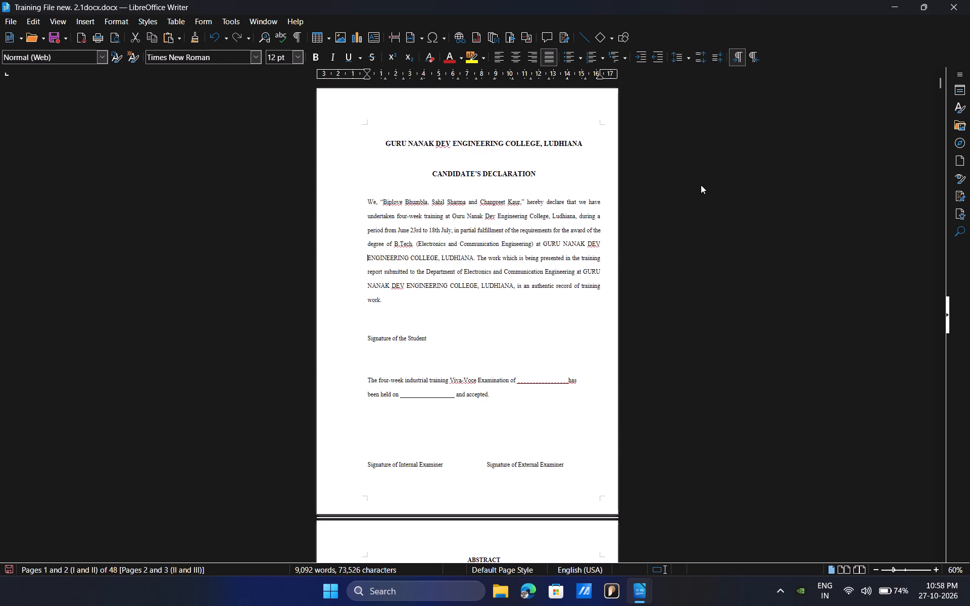
{"action": "key", "text": "Right"}
{"action": "key", "text": "Down"}
{"action": "left_click", "coordinate": [694, 188]}
Show the document in multiple-page view and dismiss the Battery Care Mode notification.
{"action": "left_click", "coordinate": [850, 570]}
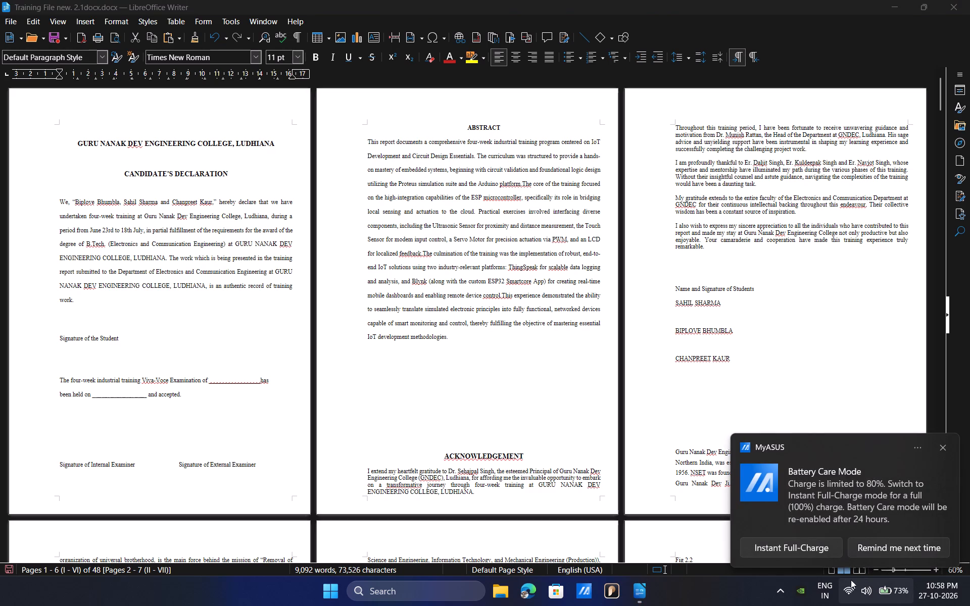
{"action": "left_click", "coordinate": [938, 452]}
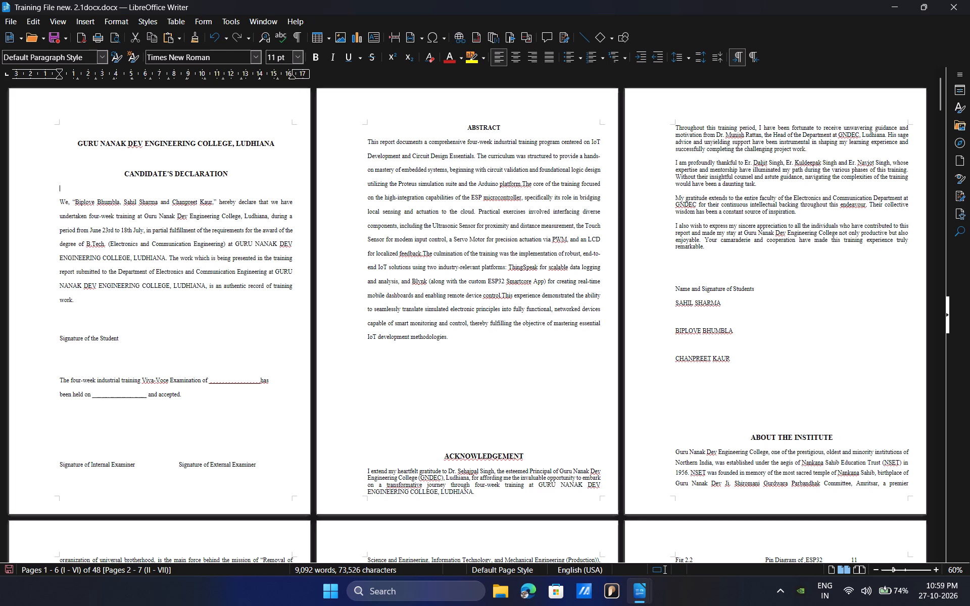
Add blank lines above the ACKNOWLEDGEMENT heading so it starts on a new page after the abstract.
{"action": "left_click", "coordinate": [415, 417]}
{"action": "key", "text": "Down"}
{"action": "key", "text": "Down"}
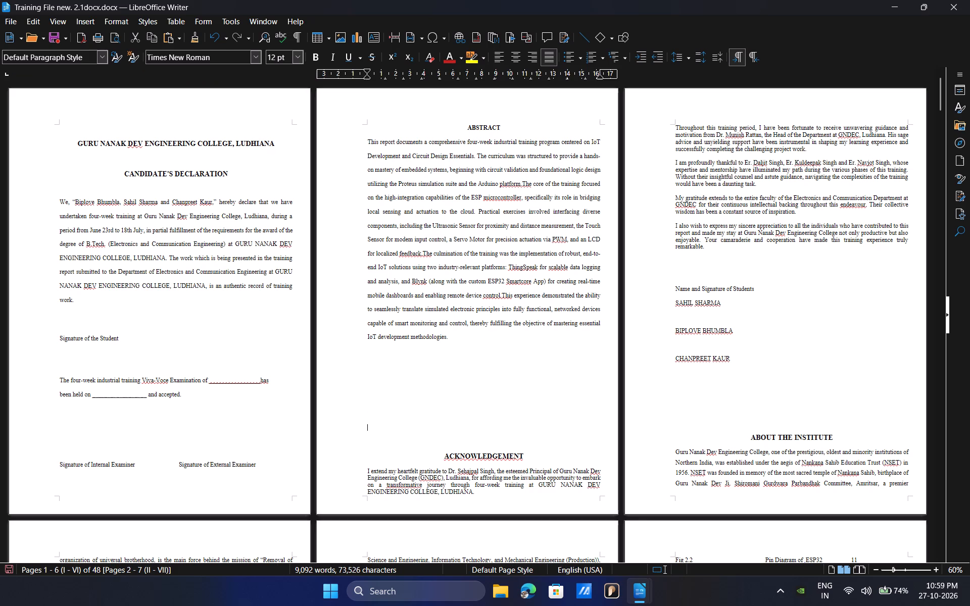
{"action": "key", "text": "Down"}
{"action": "key", "text": "Down"}
{"action": "key", "text": "Down"}
{"action": "key", "text": "Up"}
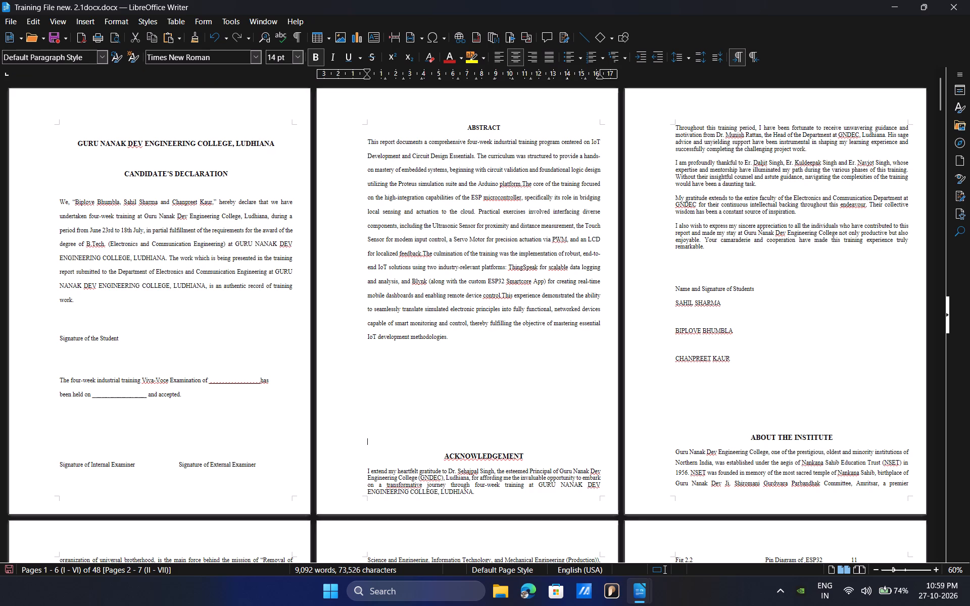
{"action": "key", "text": "Return"}
{"action": "key", "text": "Return"}
{"action": "key", "text": "Return"}
{"action": "key", "text": "Return"}
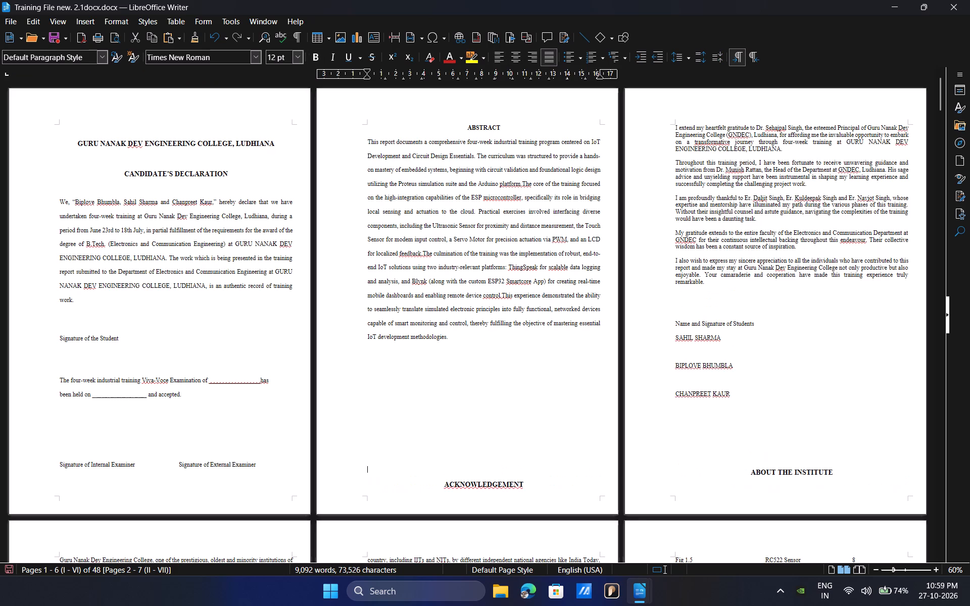
{"action": "key", "text": "Return"}
{"action": "key", "text": "Return"}
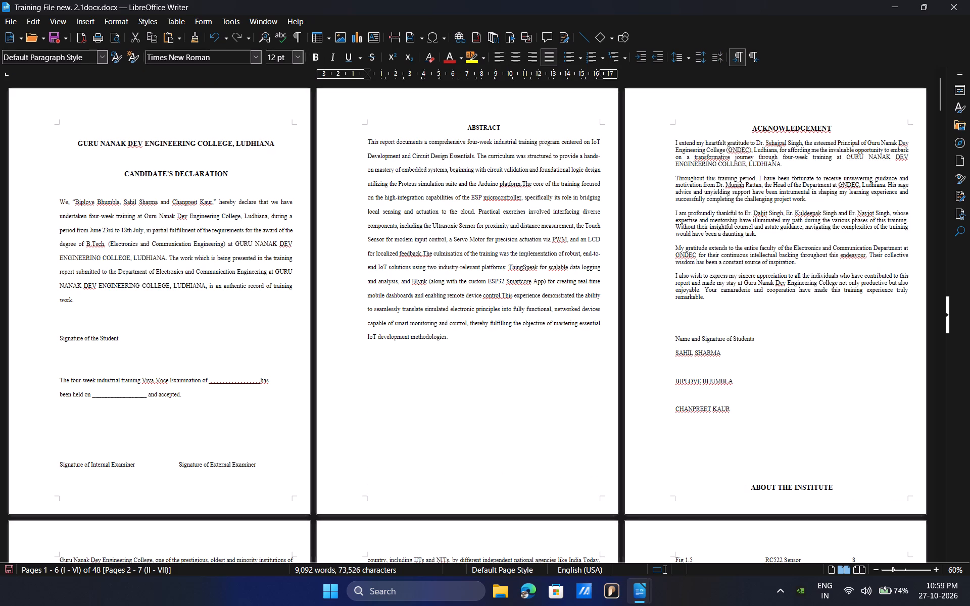
Add a blank line above the ABOUT THE INSTITUTE heading to push it onto the next page.
{"action": "left_click", "coordinate": [818, 449]}
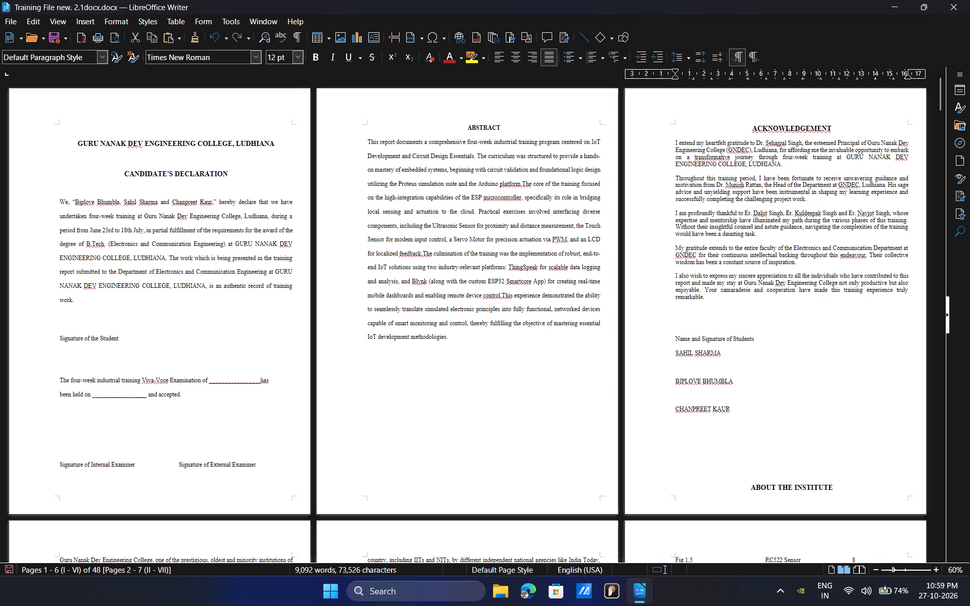
{"action": "key", "text": "Return"}
Add blank lines after the institute text so the List of Figures heading starts on a new page.
{"action": "scroll", "coordinate": [818, 451], "scroll_direction": "down", "scroll_amount": 2}
{"action": "scroll", "coordinate": [818, 451], "scroll_direction": "up", "scroll_amount": 1}
{"action": "scroll", "coordinate": [502, 324], "scroll_direction": "up", "scroll_amount": 1}
{"action": "scroll", "coordinate": [502, 324], "scroll_direction": "down", "scroll_amount": 5}
{"action": "scroll", "coordinate": [394, 336], "scroll_direction": "up", "scroll_amount": 1}
{"action": "scroll", "coordinate": [392, 337], "scroll_direction": "down", "scroll_amount": 8}
{"action": "scroll", "coordinate": [390, 337], "scroll_direction": "up", "scroll_amount": 4}
{"action": "scroll", "coordinate": [387, 337], "scroll_direction": "down", "scroll_amount": 1}
{"action": "scroll", "coordinate": [193, 352], "scroll_direction": "down", "scroll_amount": 1}
{"action": "scroll", "coordinate": [193, 352], "scroll_direction": "up", "scroll_amount": 1}
{"action": "scroll", "coordinate": [192, 352], "scroll_direction": "down", "scroll_amount": 6}
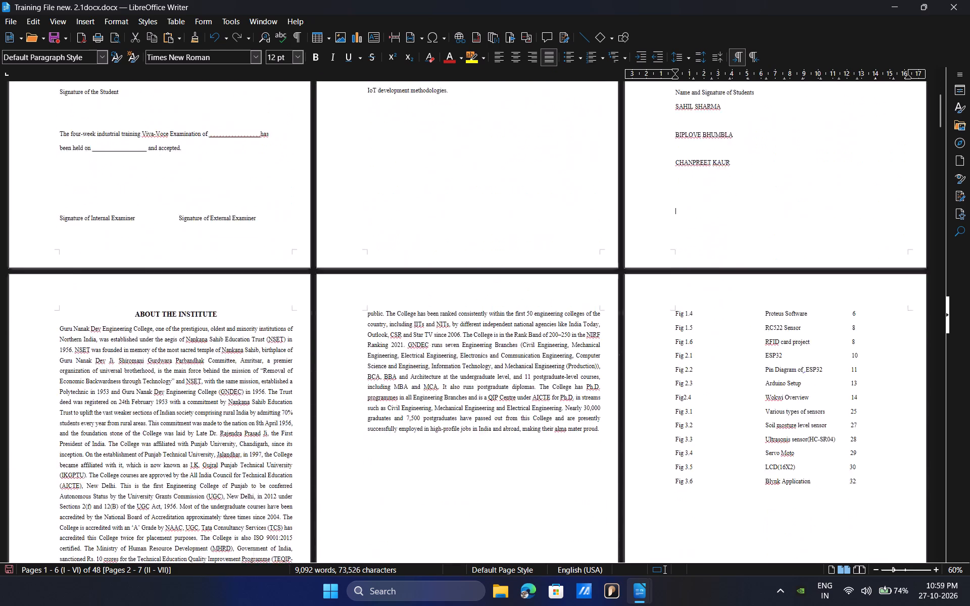
{"action": "scroll", "coordinate": [190, 352], "scroll_direction": "down", "scroll_amount": 6}
{"action": "scroll", "coordinate": [190, 352], "scroll_direction": "up", "scroll_amount": 1}
{"action": "scroll", "coordinate": [190, 352], "scroll_direction": "down", "scroll_amount": 3}
{"action": "scroll", "coordinate": [190, 353], "scroll_direction": "up", "scroll_amount": 1}
{"action": "scroll", "coordinate": [190, 353], "scroll_direction": "down", "scroll_amount": 3}
{"action": "scroll", "coordinate": [338, 269], "scroll_direction": "up", "scroll_amount": 1}
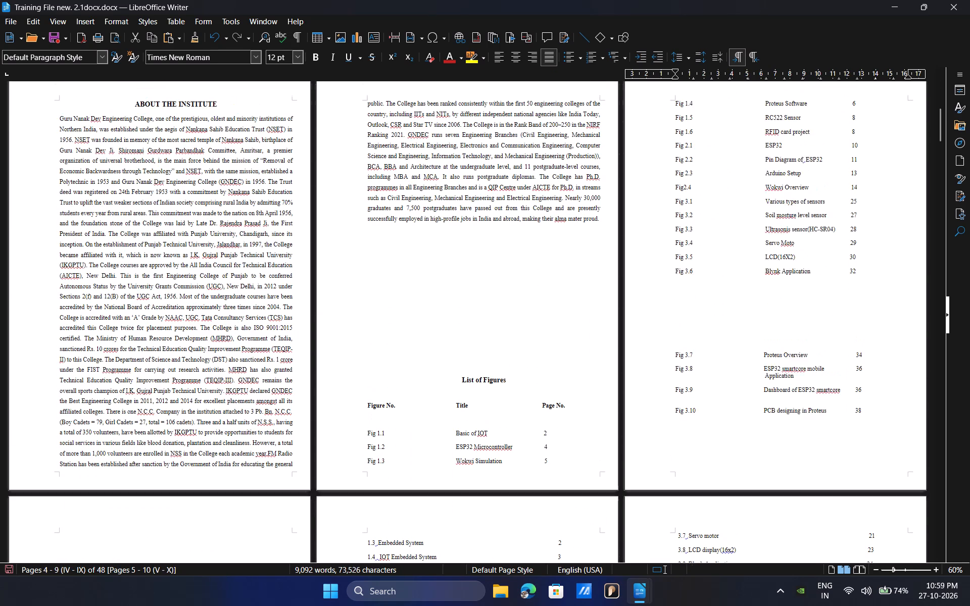
{"action": "scroll", "coordinate": [355, 276], "scroll_direction": "up", "scroll_amount": 1}
{"action": "left_click", "coordinate": [358, 278]}
{"action": "key", "text": "Return"}
{"action": "key", "text": "Return"}
{"action": "key", "text": "Return"}
{"action": "key", "text": "Return"}
{"action": "key", "text": "Return"}
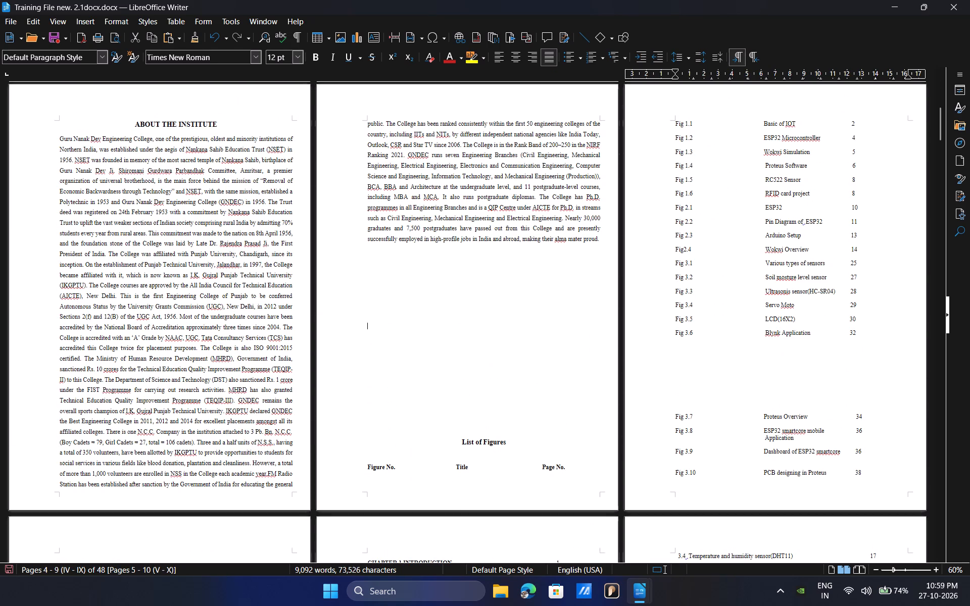
{"action": "key", "text": "Return"}
{"action": "key", "text": "Return"}
{"action": "key", "text": "Return"}
{"action": "key", "text": "Return"}
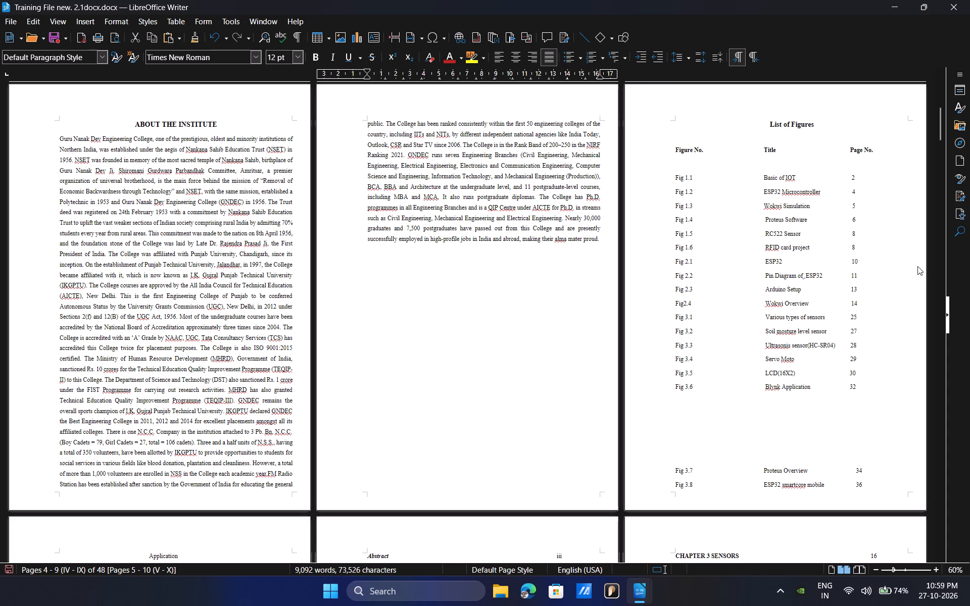
Remove the blank lines between the Fig 3.6 and Fig 3.7 entries in the List of Figures.
{"action": "left_click", "coordinate": [941, 125]}
{"action": "left_click", "coordinate": [676, 468]}
{"action": "key", "text": "BackSpace"}
{"action": "key", "text": "BackSpace"}
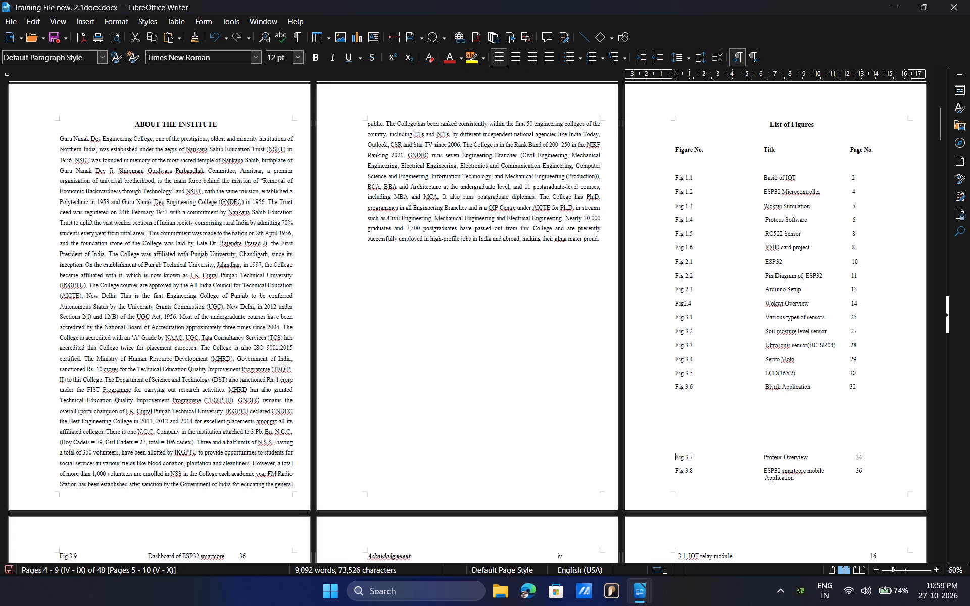
{"action": "key", "text": "BackSpace"}
{"action": "key", "text": "BackSpace"}
{"action": "key", "text": "BackSpace"}
{"action": "key", "text": "BackSpace"}
{"action": "key", "text": "BackSpace"}
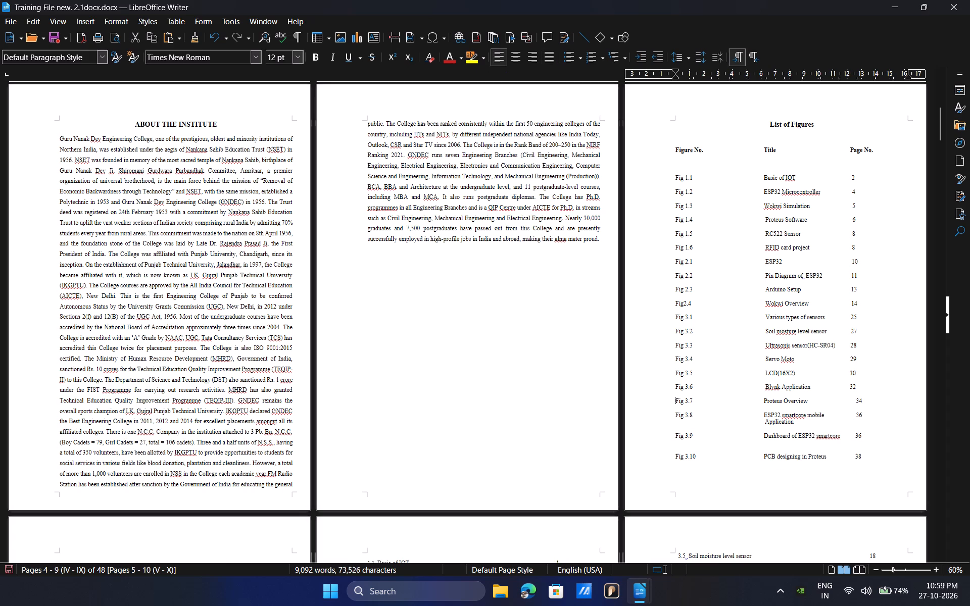
Remove the blank lines above the CONTENTS heading so it moves up to the top of its page.
{"action": "scroll", "coordinate": [721, 453], "scroll_direction": "down", "scroll_amount": 6}
{"action": "scroll", "coordinate": [684, 437], "scroll_direction": "up", "scroll_amount": 1}
{"action": "scroll", "coordinate": [681, 437], "scroll_direction": "down", "scroll_amount": 1}
{"action": "scroll", "coordinate": [385, 437], "scroll_direction": "down", "scroll_amount": 2}
{"action": "scroll", "coordinate": [373, 434], "scroll_direction": "up", "scroll_amount": 2}
{"action": "scroll", "coordinate": [368, 433], "scroll_direction": "down", "scroll_amount": 2}
{"action": "scroll", "coordinate": [351, 430], "scroll_direction": "up", "scroll_amount": 3}
{"action": "scroll", "coordinate": [346, 430], "scroll_direction": "down", "scroll_amount": 4}
{"action": "scroll", "coordinate": [344, 429], "scroll_direction": "up", "scroll_amount": 3}
{"action": "scroll", "coordinate": [344, 429], "scroll_direction": "down", "scroll_amount": 1}
{"action": "scroll", "coordinate": [343, 428], "scroll_direction": "up", "scroll_amount": 1}
{"action": "scroll", "coordinate": [342, 428], "scroll_direction": "down", "scroll_amount": 2}
{"action": "scroll", "coordinate": [342, 428], "scroll_direction": "up", "scroll_amount": 3}
{"action": "scroll", "coordinate": [342, 428], "scroll_direction": "down", "scroll_amount": 1}
{"action": "scroll", "coordinate": [342, 428], "scroll_direction": "up", "scroll_amount": 1}
{"action": "scroll", "coordinate": [342, 427], "scroll_direction": "down", "scroll_amount": 1}
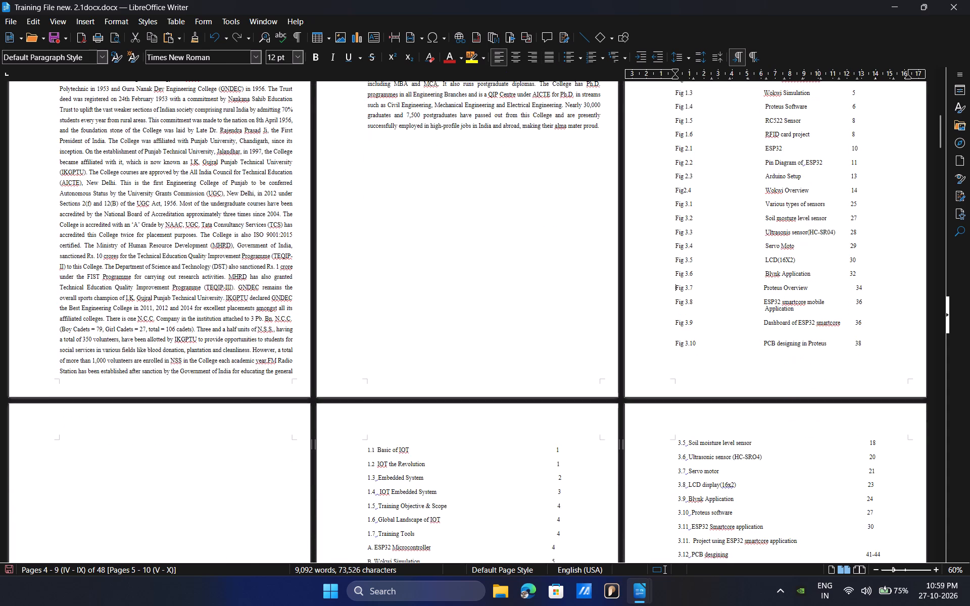
{"action": "scroll", "coordinate": [311, 420], "scroll_direction": "down", "scroll_amount": 17}
{"action": "left_click", "coordinate": [113, 345]}
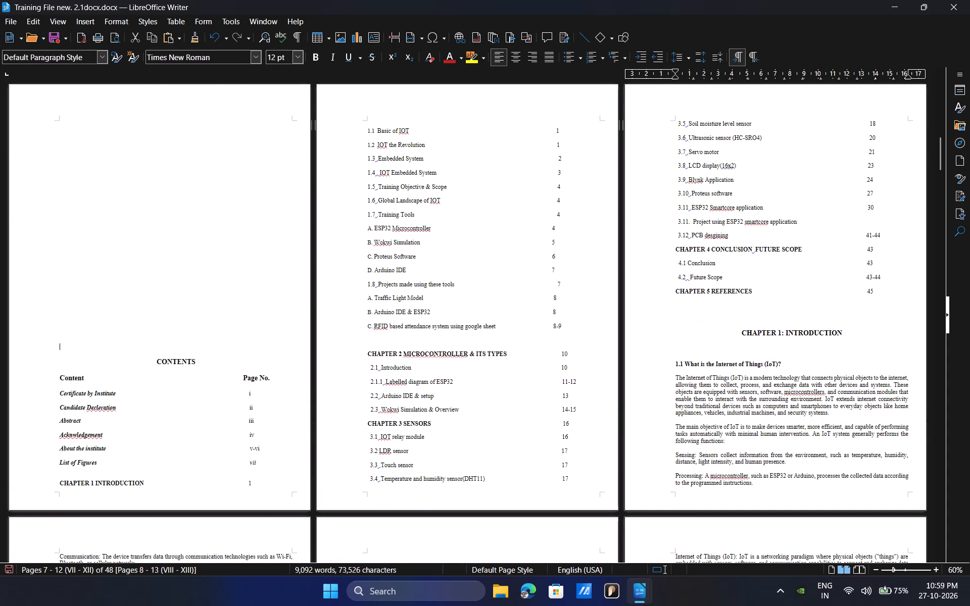
{"action": "key", "text": "BackSpace"}
{"action": "key", "text": "BackSpace"}
{"action": "key", "text": "BackSpace"}
{"action": "key", "text": "BackSpace"}
{"action": "key", "text": "BackSpace"}
{"action": "key", "text": "BackSpace"}
{"action": "key", "text": "BackSpace"}
{"action": "key", "text": "BackSpace"}
{"action": "key", "text": "BackSpace"}
{"action": "key", "text": "BackSpace"}
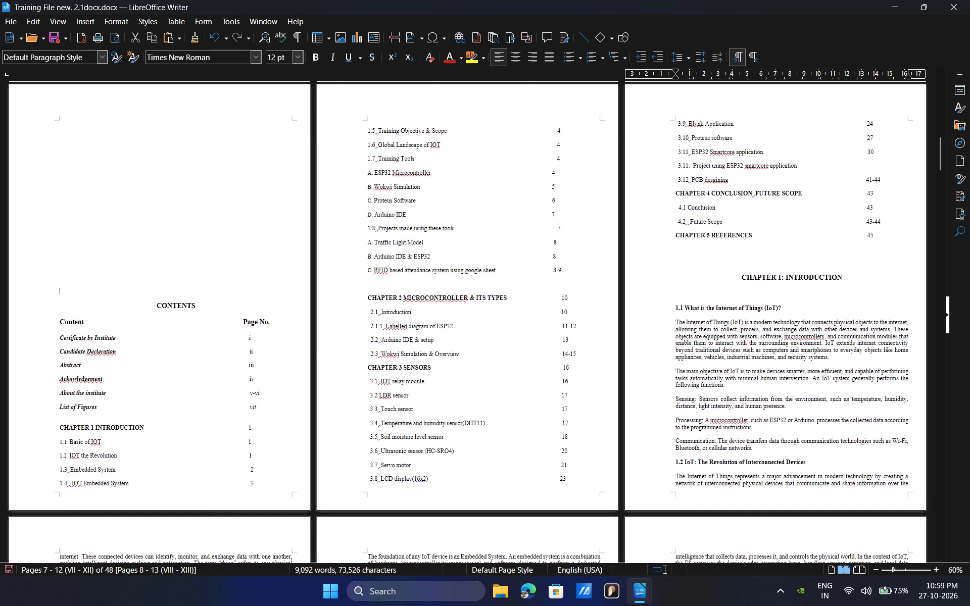
{"action": "key", "text": "BackSpace"}
{"action": "key", "text": "BackSpace"}
{"action": "key", "text": "BackSpace"}
{"action": "key", "text": "BackSpace"}
{"action": "key", "text": "BackSpace"}
{"action": "key", "text": "BackSpace"}
{"action": "key", "text": "BackSpace"}
{"action": "key", "text": "BackSpace"}
{"action": "key", "text": "BackSpace"}
{"action": "key", "text": "BackSpace"}
{"action": "key", "text": "BackSpace"}
{"action": "key", "text": "BackSpace"}
{"action": "key", "text": "BackSpace"}
{"action": "key", "text": "BackSpace"}
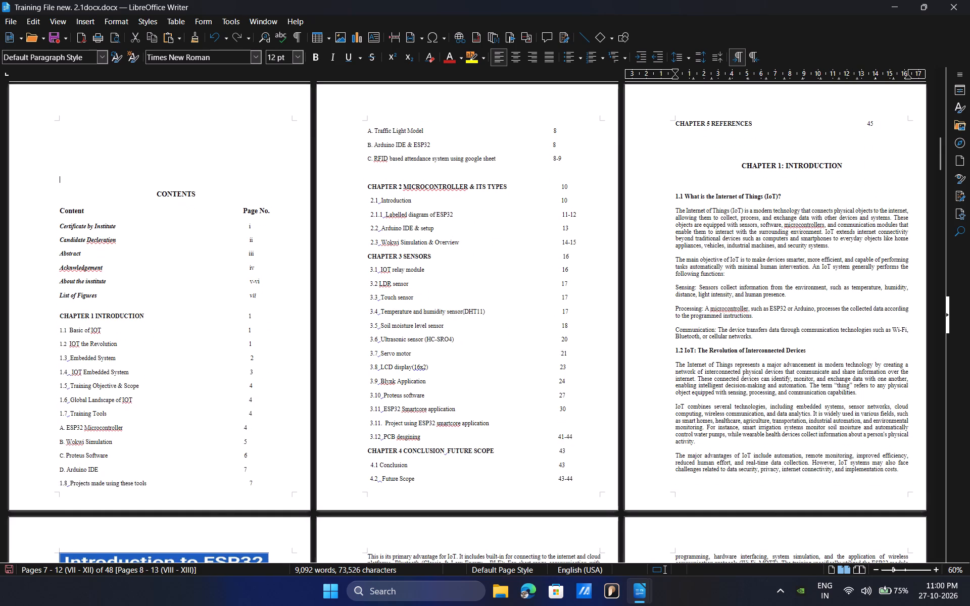
{"action": "key", "text": "BackSpace"}
{"action": "key", "text": "BackSpace"}
{"action": "key", "text": "BackSpace"}
{"action": "key", "text": "BackSpace"}
{"action": "key", "text": "BackSpace"}
{"action": "key", "text": "BackSpace"}
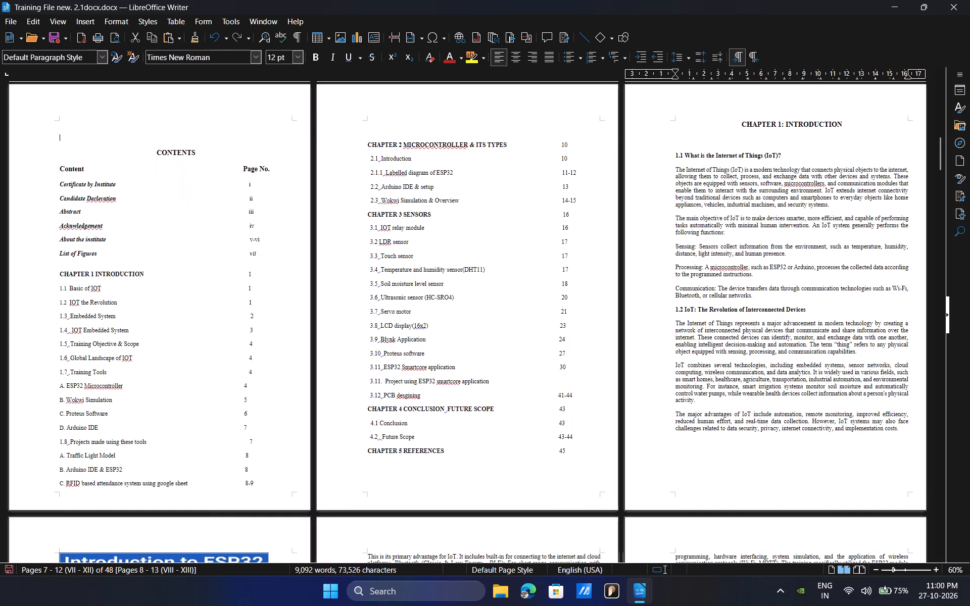
Remove a blank line above the CONTENTS heading to move it further up its page.
{"action": "key", "text": "BackSpace"}
{"action": "key", "text": "BackSpace"}
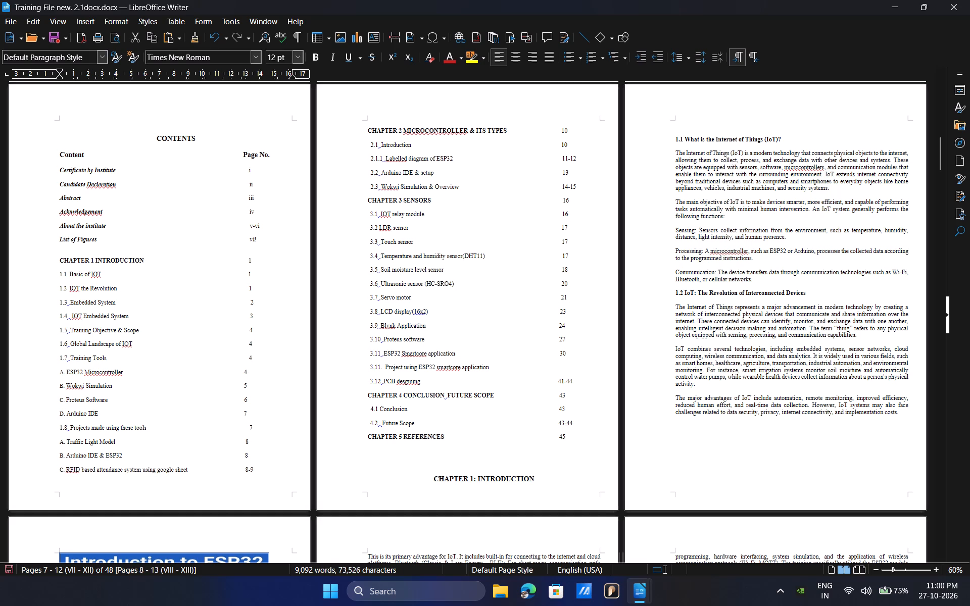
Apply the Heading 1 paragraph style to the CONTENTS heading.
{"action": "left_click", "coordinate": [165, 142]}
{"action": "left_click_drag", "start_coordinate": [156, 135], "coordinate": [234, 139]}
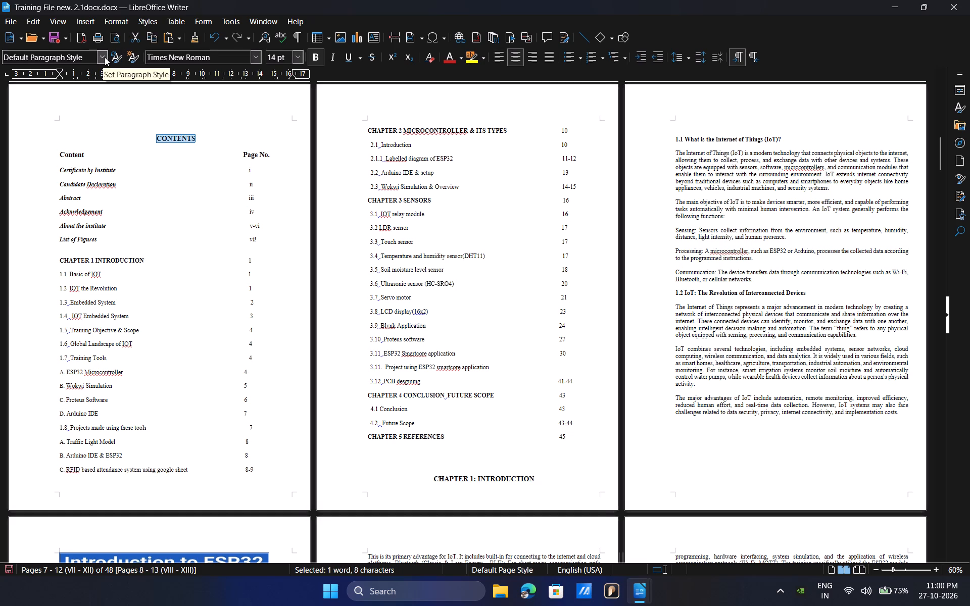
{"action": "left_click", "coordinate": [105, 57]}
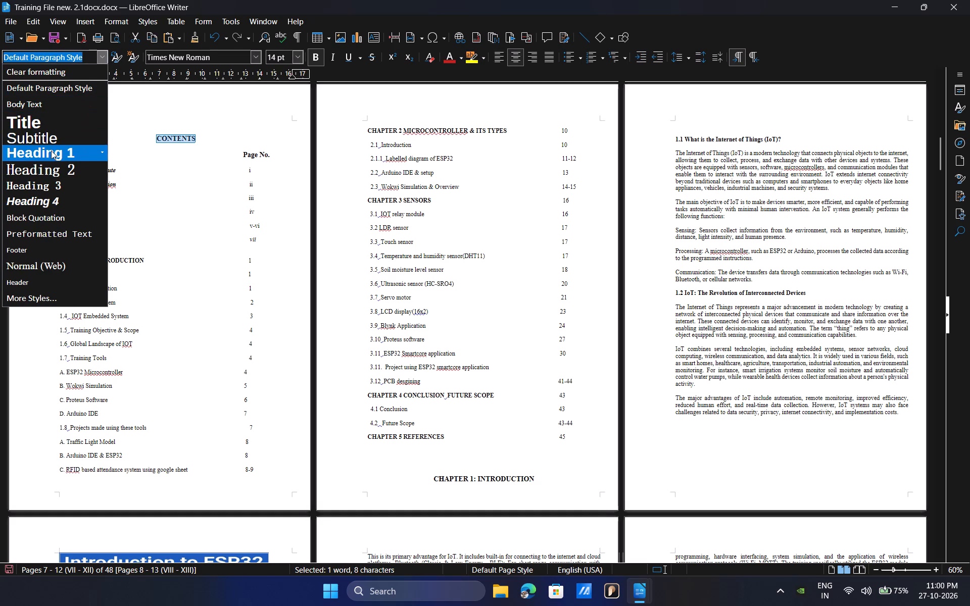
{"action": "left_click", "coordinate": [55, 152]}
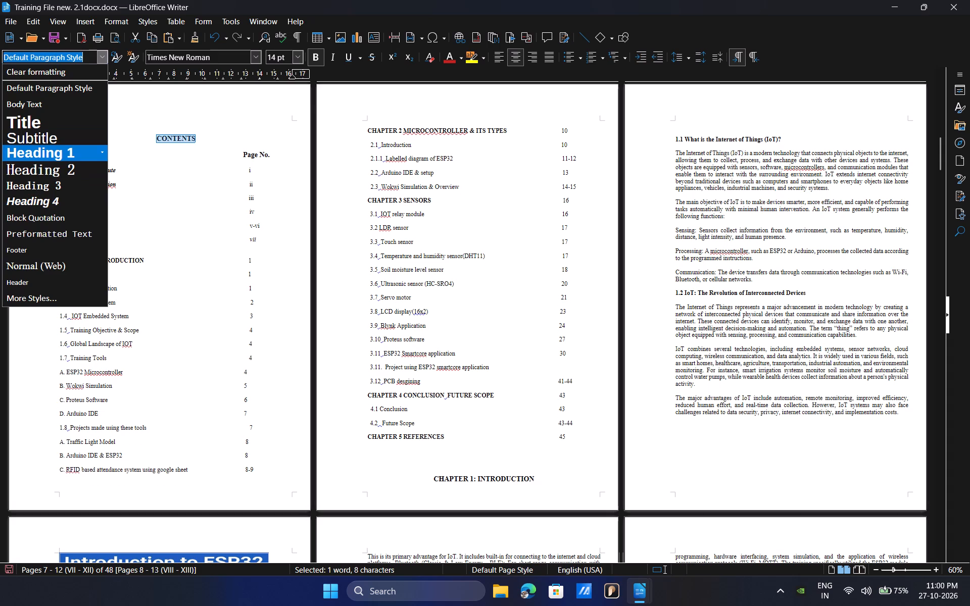
Examine the chapter pages, including the Wokwi Simulation Environment heading and the second copy of the CHAPTER 1: INTRODUCTION heading.
{"action": "scroll", "coordinate": [426, 403], "scroll_direction": "down", "scroll_amount": 2}
{"action": "scroll", "coordinate": [439, 405], "scroll_direction": "up", "scroll_amount": 1}
{"action": "scroll", "coordinate": [439, 405], "scroll_direction": "down", "scroll_amount": 4}
{"action": "scroll", "coordinate": [441, 405], "scroll_direction": "up", "scroll_amount": 1}
{"action": "scroll", "coordinate": [441, 405], "scroll_direction": "down", "scroll_amount": 1}
{"action": "scroll", "coordinate": [441, 405], "scroll_direction": "up", "scroll_amount": 3}
{"action": "scroll", "coordinate": [441, 405], "scroll_direction": "down", "scroll_amount": 2}
{"action": "scroll", "coordinate": [441, 405], "scroll_direction": "up", "scroll_amount": 1}
{"action": "scroll", "coordinate": [441, 405], "scroll_direction": "down", "scroll_amount": 1}
{"action": "scroll", "coordinate": [441, 405], "scroll_direction": "up", "scroll_amount": 1}
{"action": "scroll", "coordinate": [441, 405], "scroll_direction": "down", "scroll_amount": 1}
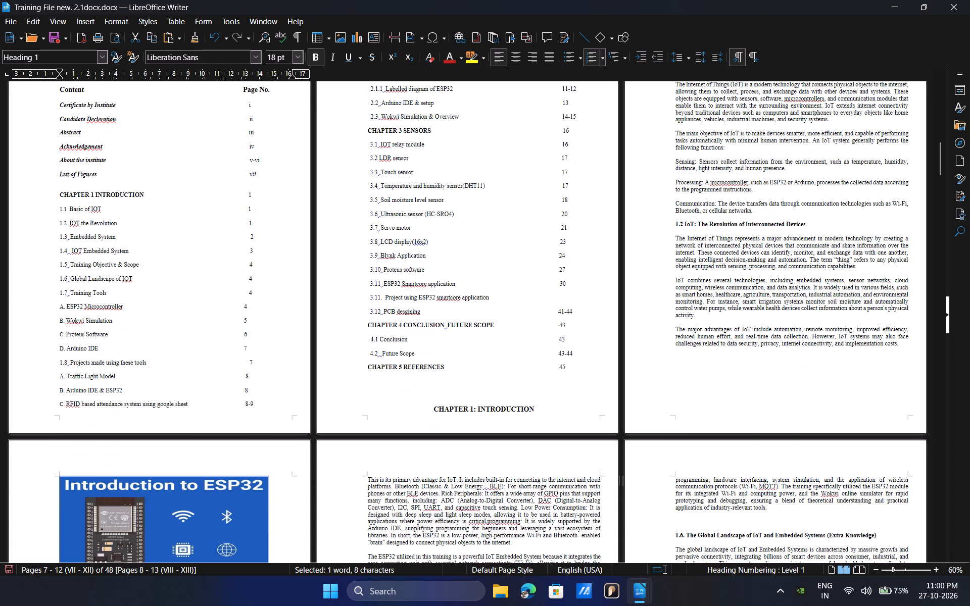
{"action": "left_click_drag", "start_coordinate": [938, 157], "coordinate": [945, 193]}
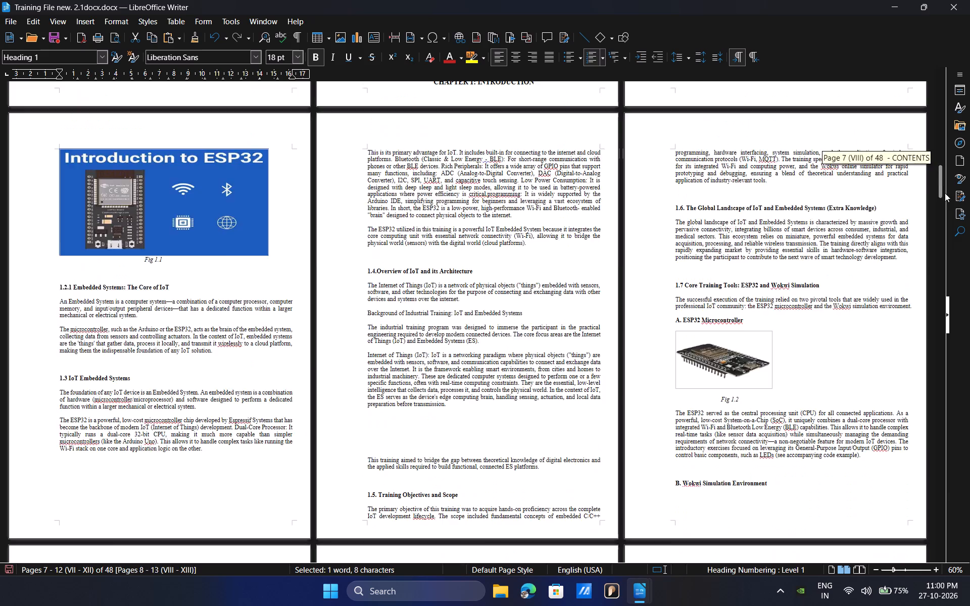
{"action": "left_click_drag", "start_coordinate": [945, 193], "coordinate": [955, 483]}
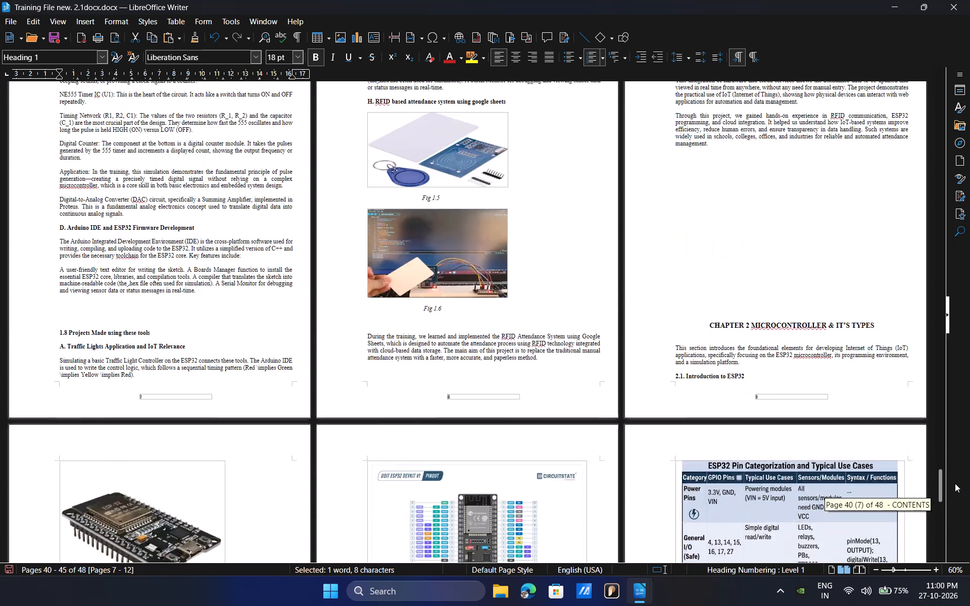
{"action": "left_click_drag", "start_coordinate": [955, 483], "coordinate": [945, 452]}
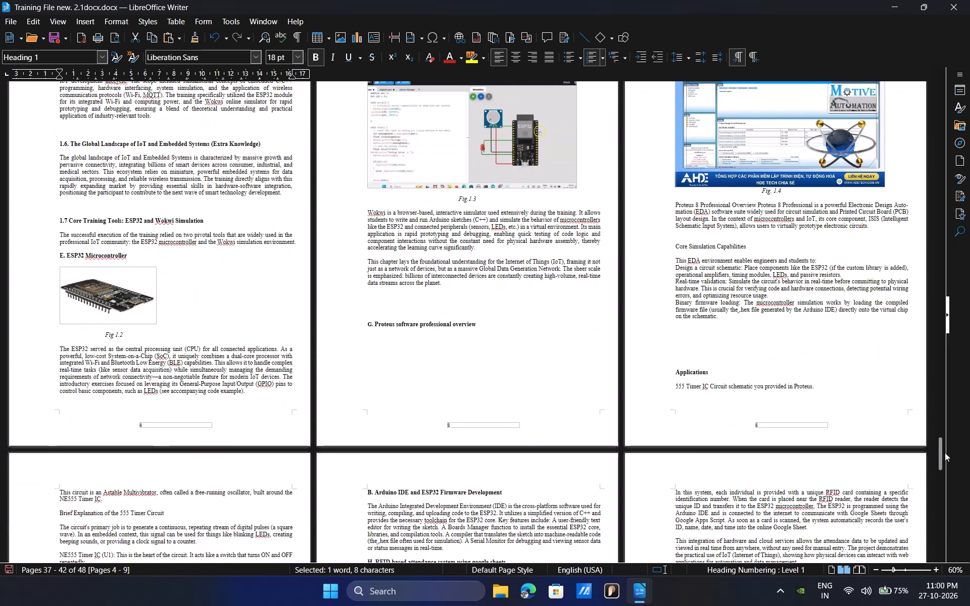
{"action": "left_click_drag", "start_coordinate": [943, 453], "coordinate": [934, 429]}
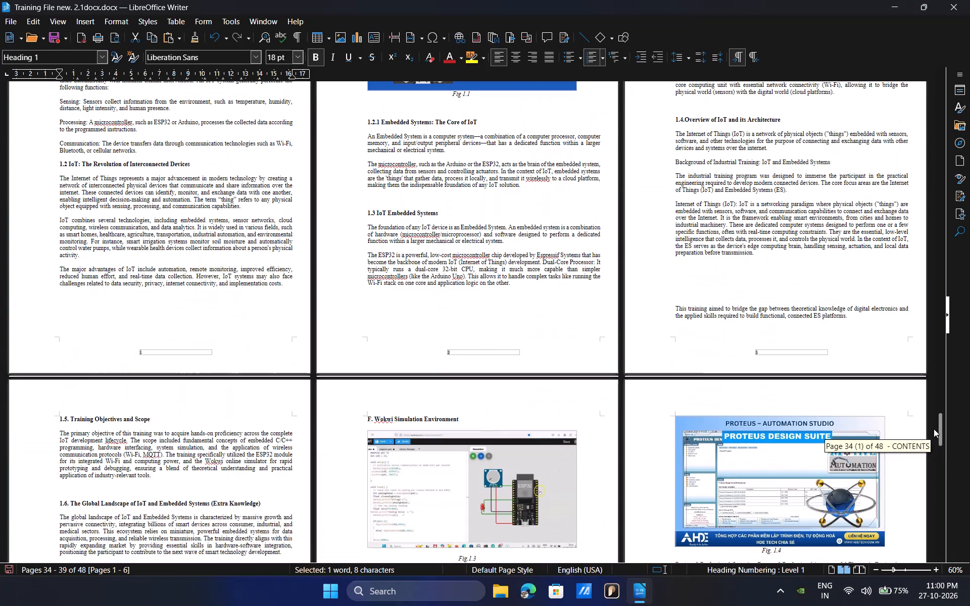
{"action": "left_click_drag", "start_coordinate": [934, 429], "coordinate": [934, 428]}
{"action": "left_click", "coordinate": [422, 429]}
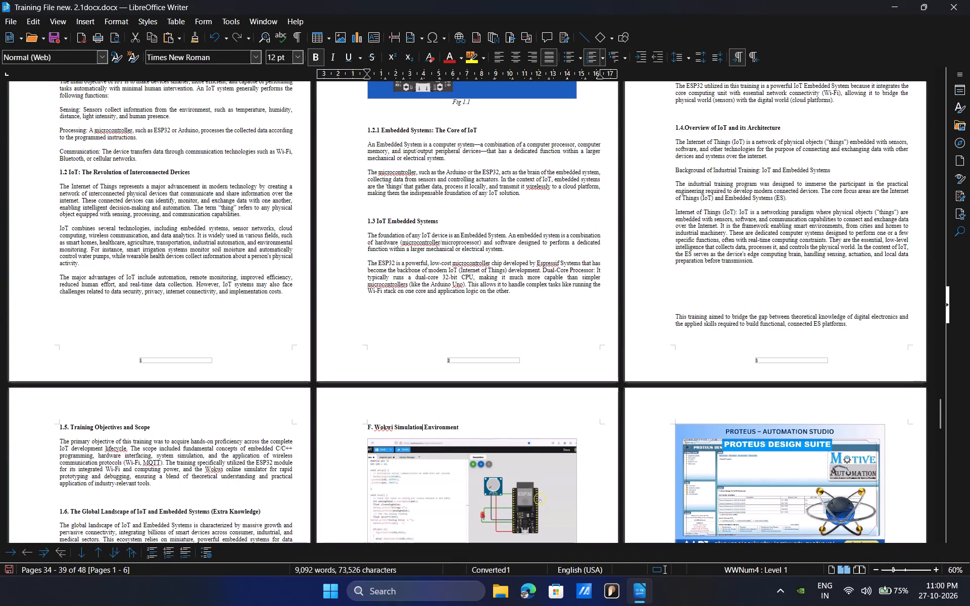
{"action": "left_click_drag", "start_coordinate": [938, 413], "coordinate": [936, 397]}
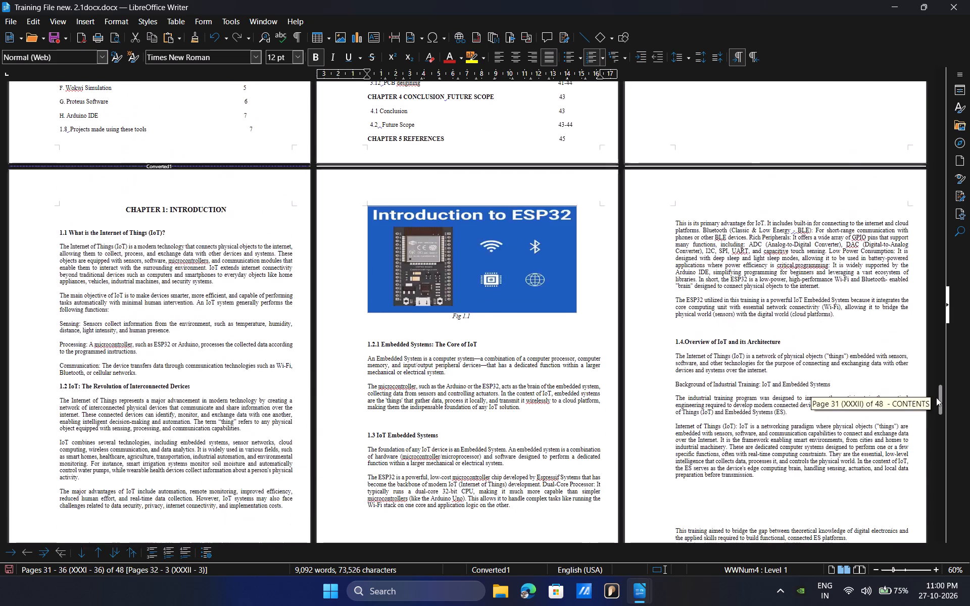
{"action": "left_click_drag", "start_coordinate": [936, 397], "coordinate": [934, 388]}
{"action": "left_click", "coordinate": [154, 367]}
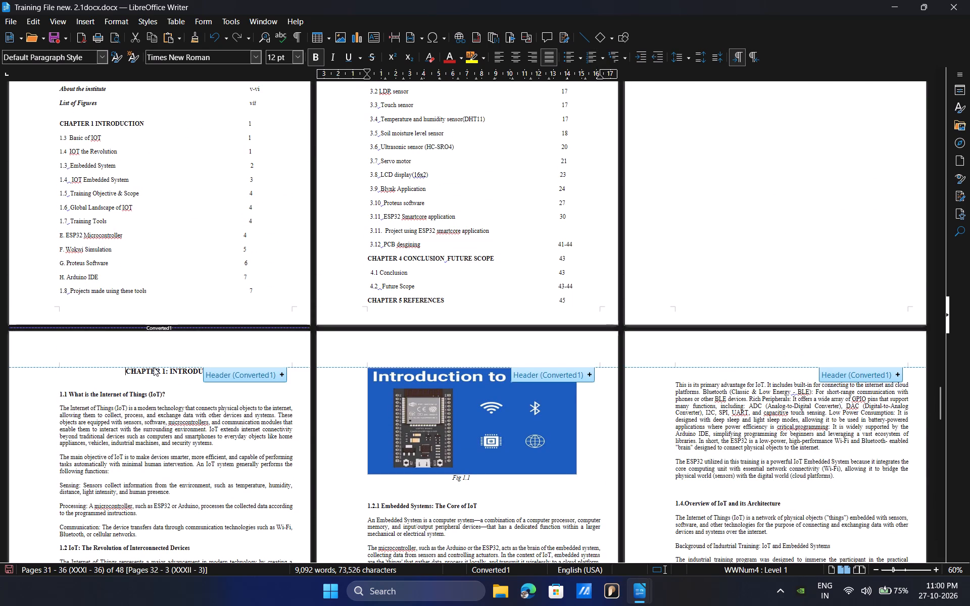
{"action": "left_click", "coordinate": [154, 372]}
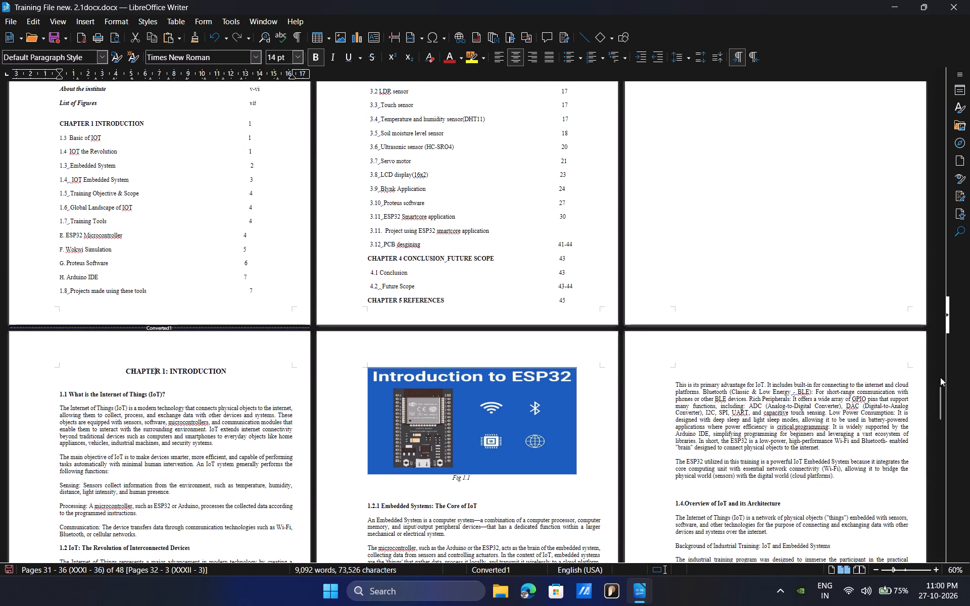
Examine the front pages from the Candidate's Declaration through the List of Figures to the CONTENTS page.
{"action": "left_click_drag", "start_coordinate": [940, 400], "coordinate": [923, 71]}
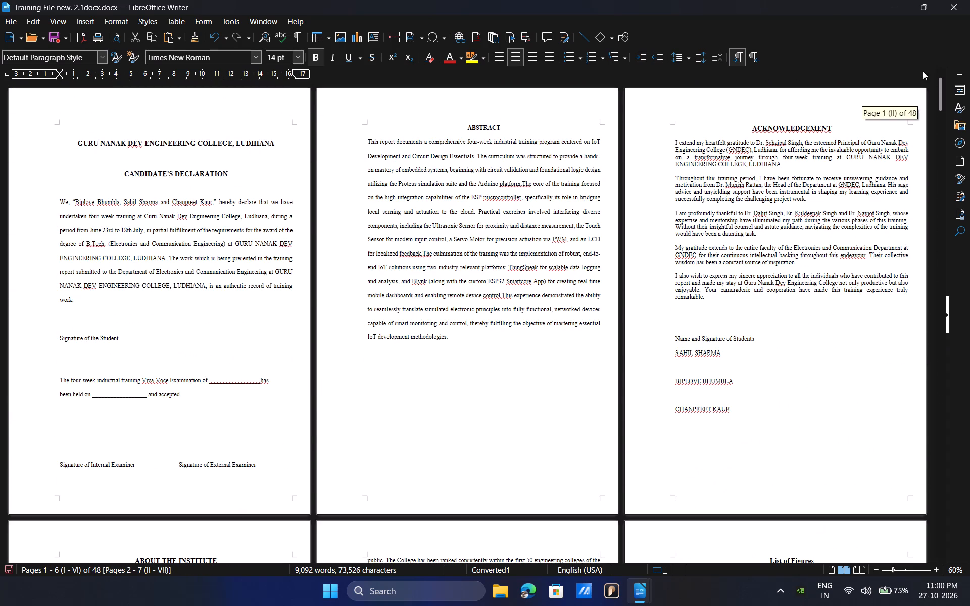
{"action": "left_click_drag", "start_coordinate": [923, 71], "coordinate": [923, 69]}
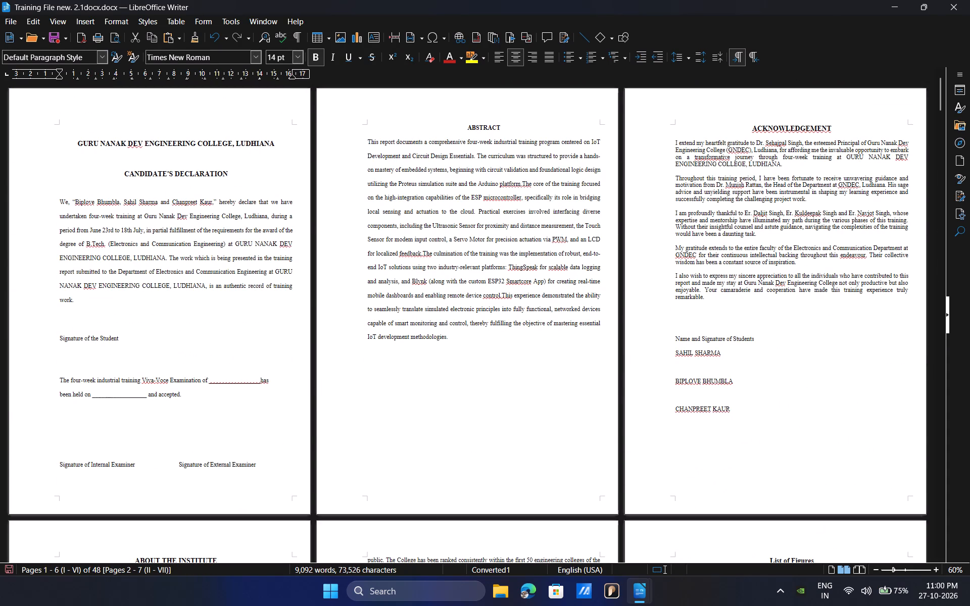
{"action": "left_click", "coordinate": [134, 137]}
{"action": "left_click", "coordinate": [158, 120]}
{"action": "left_click", "coordinate": [162, 131]}
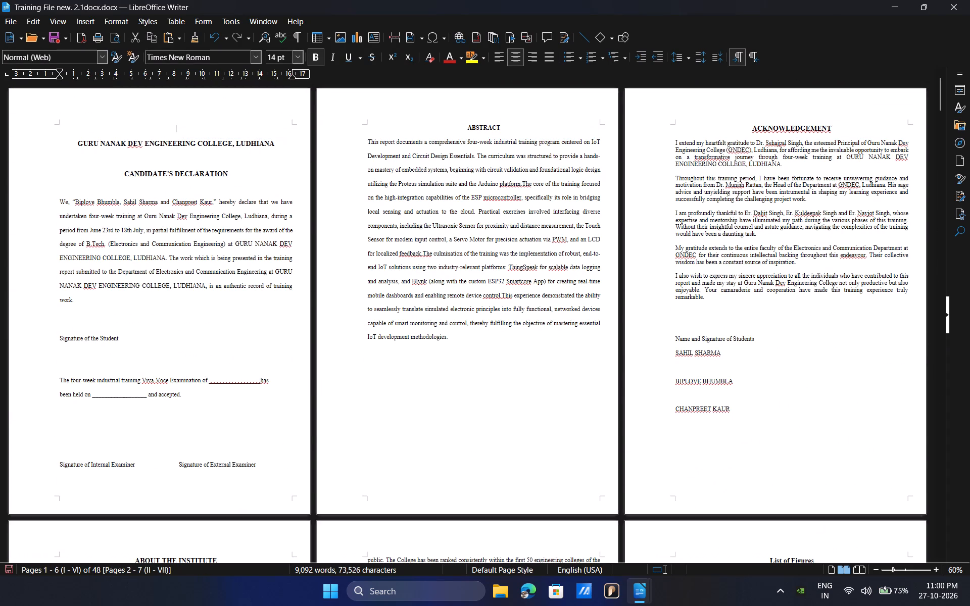
{"action": "scroll", "coordinate": [346, 402], "scroll_direction": "down", "scroll_amount": 4}
{"action": "scroll", "coordinate": [346, 405], "scroll_direction": "up", "scroll_amount": 1}
{"action": "scroll", "coordinate": [346, 405], "scroll_direction": "down", "scroll_amount": 3}
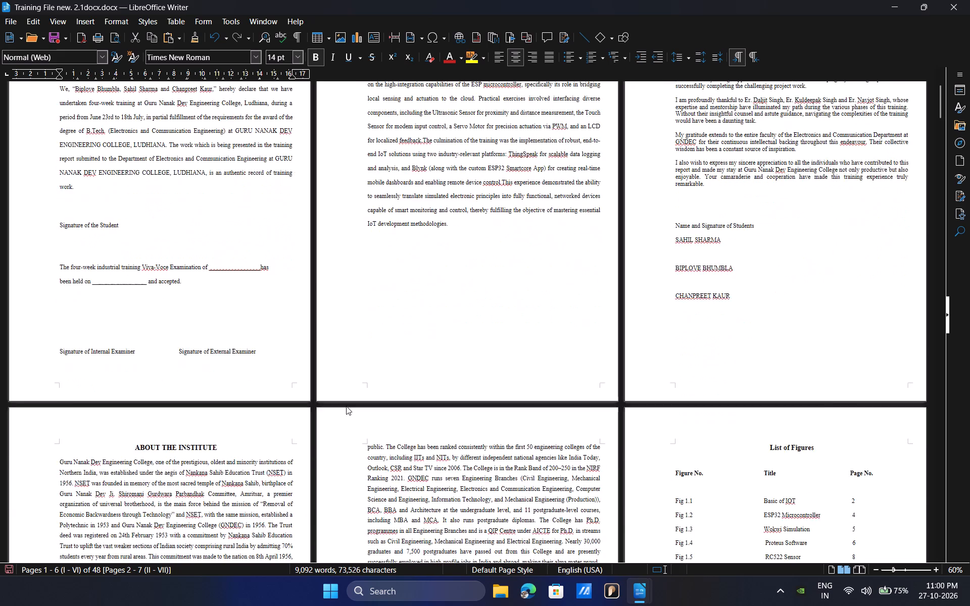
{"action": "scroll", "coordinate": [346, 406], "scroll_direction": "down", "scroll_amount": 3}
{"action": "scroll", "coordinate": [346, 406], "scroll_direction": "up", "scroll_amount": 1}
{"action": "scroll", "coordinate": [346, 406], "scroll_direction": "down", "scroll_amount": 6}
{"action": "scroll", "coordinate": [346, 406], "scroll_direction": "up", "scroll_amount": 1}
{"action": "scroll", "coordinate": [346, 406], "scroll_direction": "down", "scroll_amount": 3}
{"action": "scroll", "coordinate": [346, 407], "scroll_direction": "up", "scroll_amount": 1}
{"action": "scroll", "coordinate": [346, 407], "scroll_direction": "down", "scroll_amount": 3}
{"action": "scroll", "coordinate": [346, 407], "scroll_direction": "up", "scroll_amount": 1}
{"action": "scroll", "coordinate": [346, 407], "scroll_direction": "down", "scroll_amount": 1}
{"action": "scroll", "coordinate": [346, 407], "scroll_direction": "up", "scroll_amount": 3}
{"action": "scroll", "coordinate": [346, 407], "scroll_direction": "down", "scroll_amount": 1}
{"action": "scroll", "coordinate": [346, 407], "scroll_direction": "up", "scroll_amount": 3}
{"action": "scroll", "coordinate": [346, 407], "scroll_direction": "down", "scroll_amount": 1}
{"action": "scroll", "coordinate": [346, 407], "scroll_direction": "up", "scroll_amount": 1}
{"action": "scroll", "coordinate": [346, 407], "scroll_direction": "down", "scroll_amount": 19}
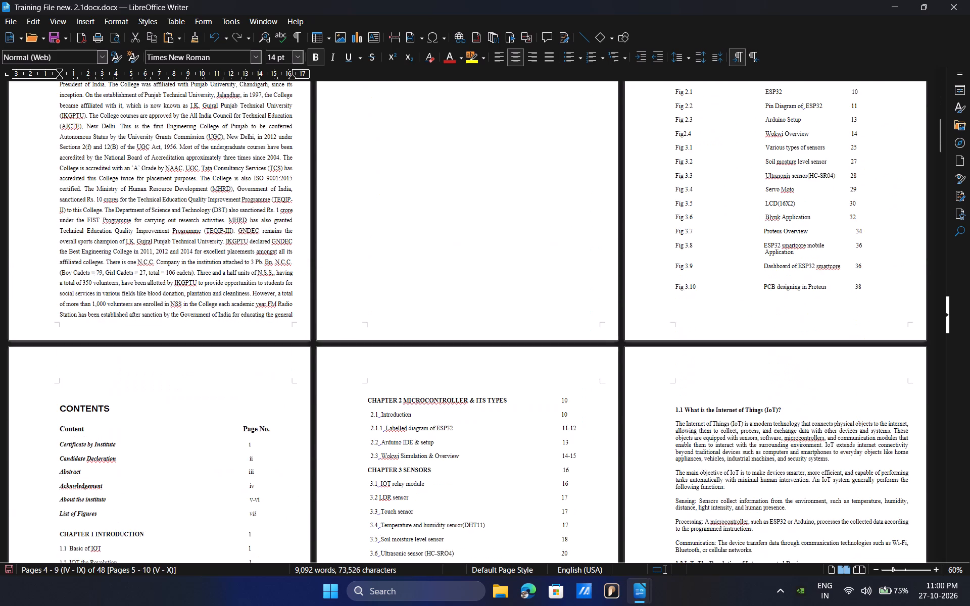
{"action": "scroll", "coordinate": [346, 407], "scroll_direction": "up", "scroll_amount": 2}
{"action": "scroll", "coordinate": [346, 407], "scroll_direction": "down", "scroll_amount": 2}
{"action": "scroll", "coordinate": [346, 407], "scroll_direction": "up", "scroll_amount": 1}
{"action": "scroll", "coordinate": [346, 407], "scroll_direction": "down", "scroll_amount": 4}
{"action": "scroll", "coordinate": [346, 407], "scroll_direction": "up", "scroll_amount": 2}
{"action": "scroll", "coordinate": [346, 407], "scroll_direction": "down", "scroll_amount": 3}
{"action": "scroll", "coordinate": [346, 407], "scroll_direction": "up", "scroll_amount": 1}
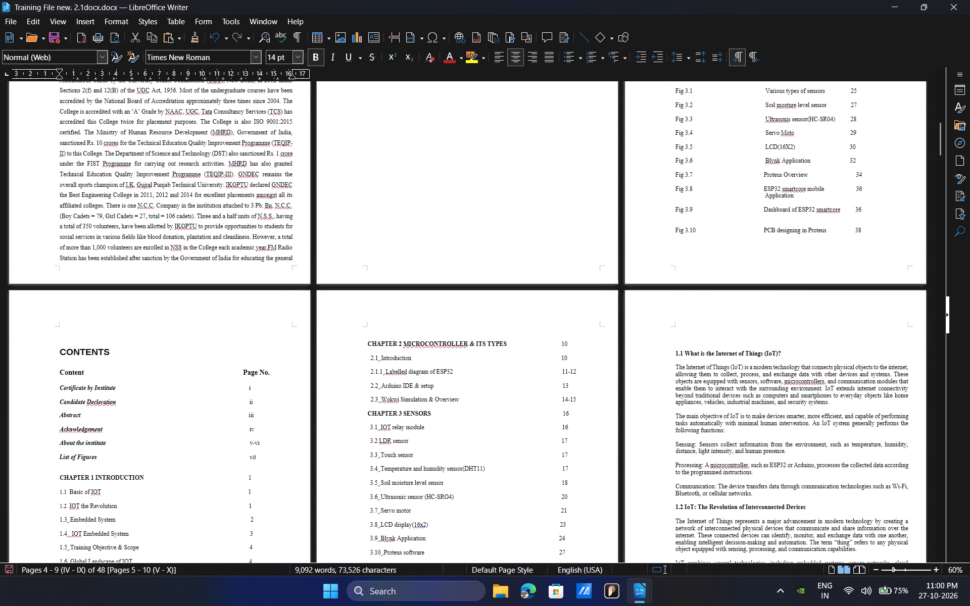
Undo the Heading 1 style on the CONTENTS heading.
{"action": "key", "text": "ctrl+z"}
Remove the remaining blank line above the CONTENTS heading so it sits at the top of its page.
{"action": "left_click", "coordinate": [188, 336]}
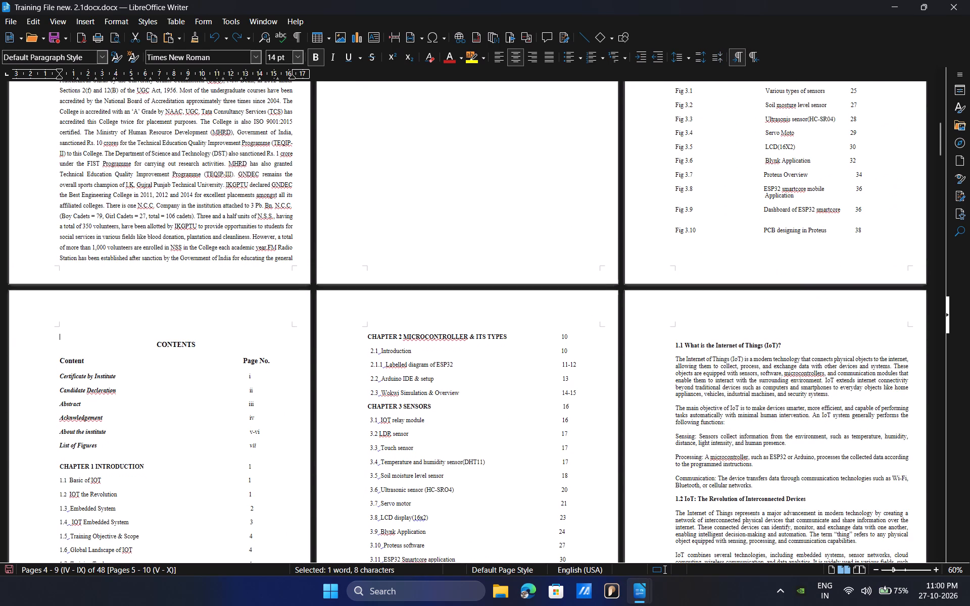
{"action": "key", "text": "Down"}
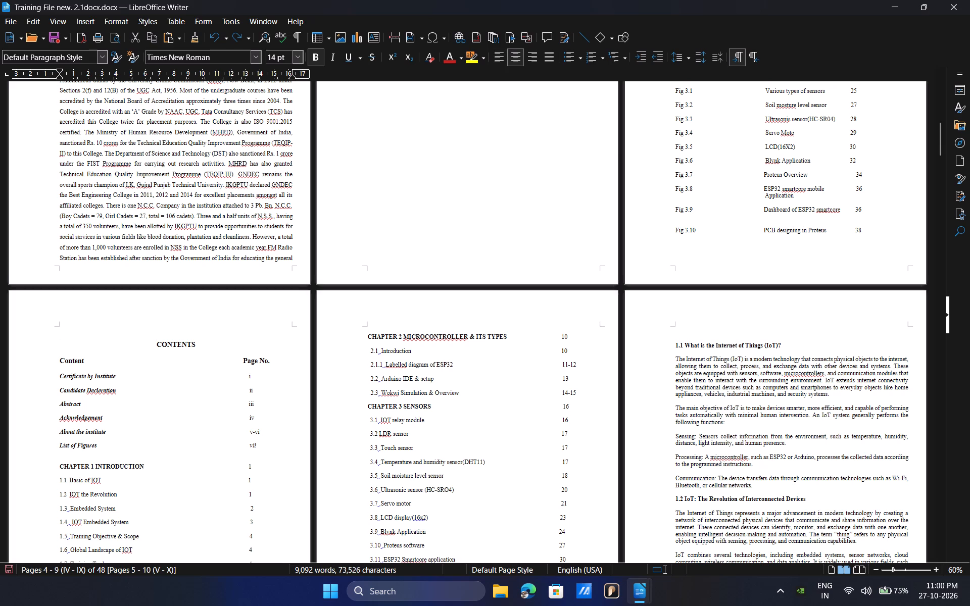
{"action": "key", "text": "BackSpace"}
{"action": "key", "text": "BackSpace"}
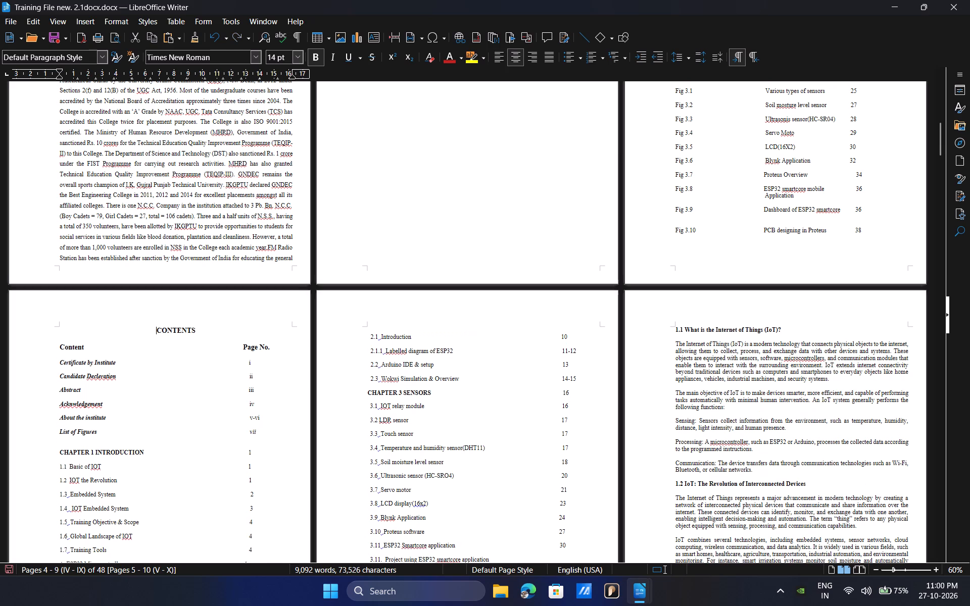
Add a blank line above the CHAPTER 2 MICROCONTROLLER & ITS TYPES contents entry so it starts on the next page.
{"action": "scroll", "coordinate": [547, 322], "scroll_direction": "down", "scroll_amount": 9}
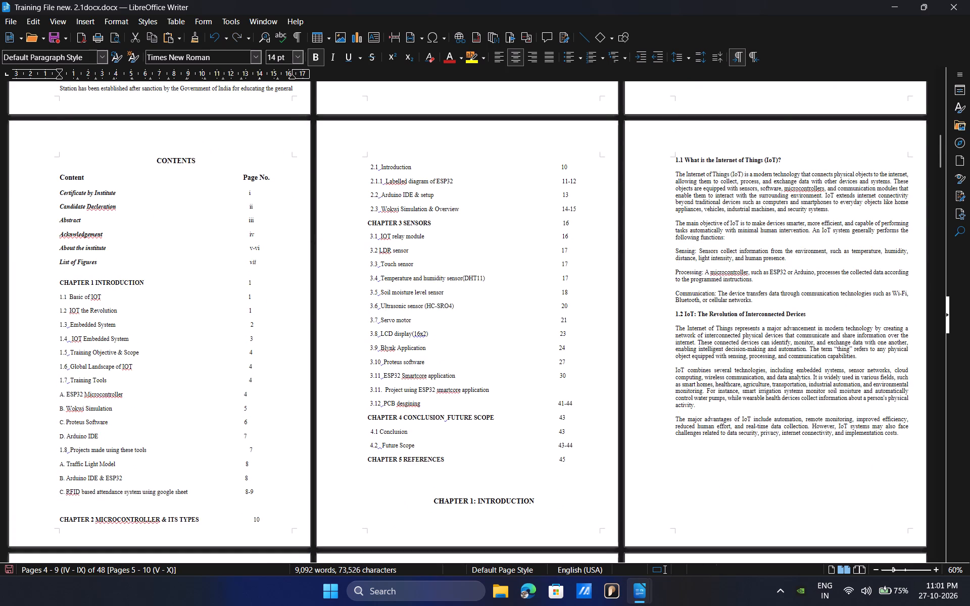
{"action": "left_click", "coordinate": [91, 503]}
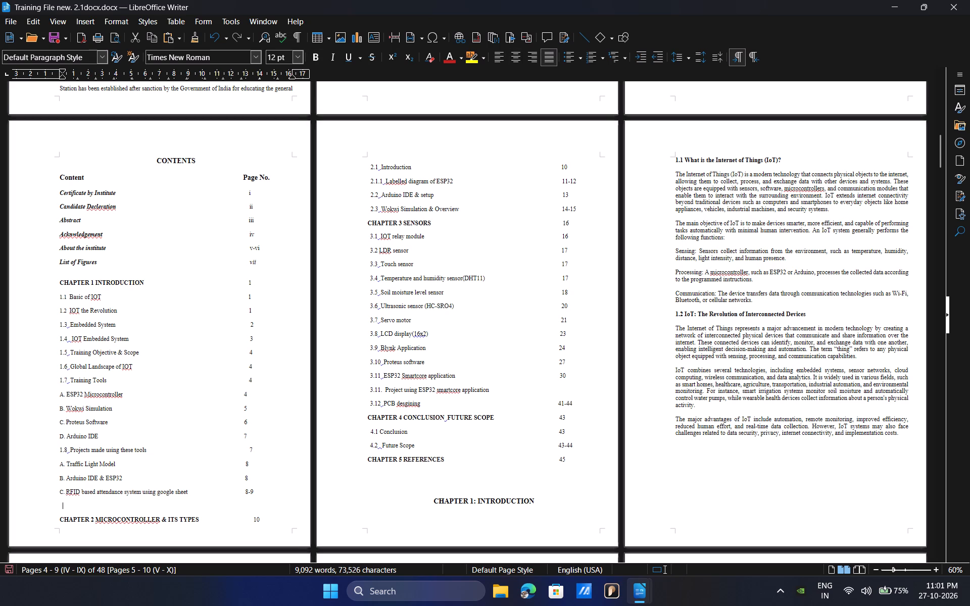
{"action": "key", "text": "Down"}
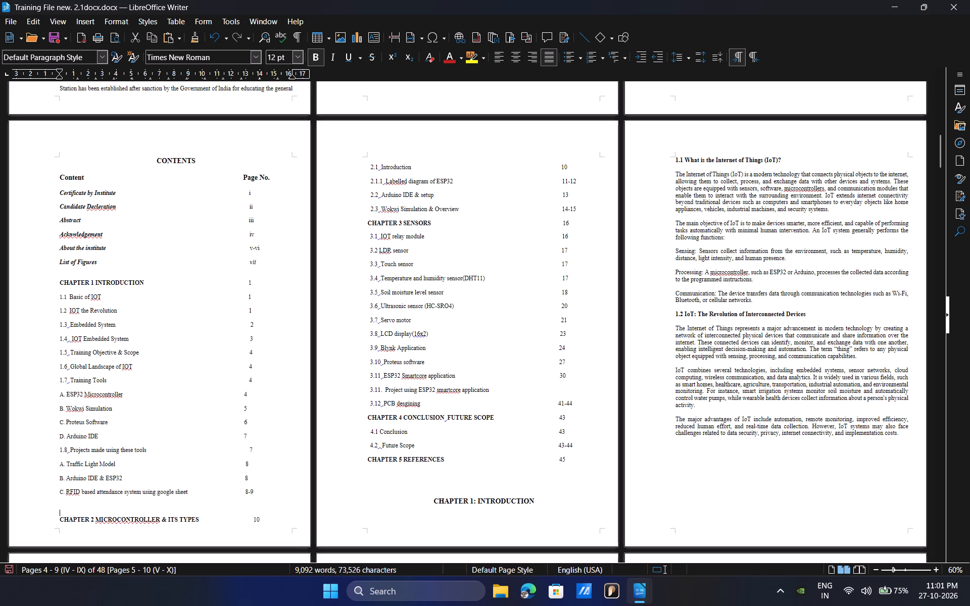
{"action": "key", "text": "Return"}
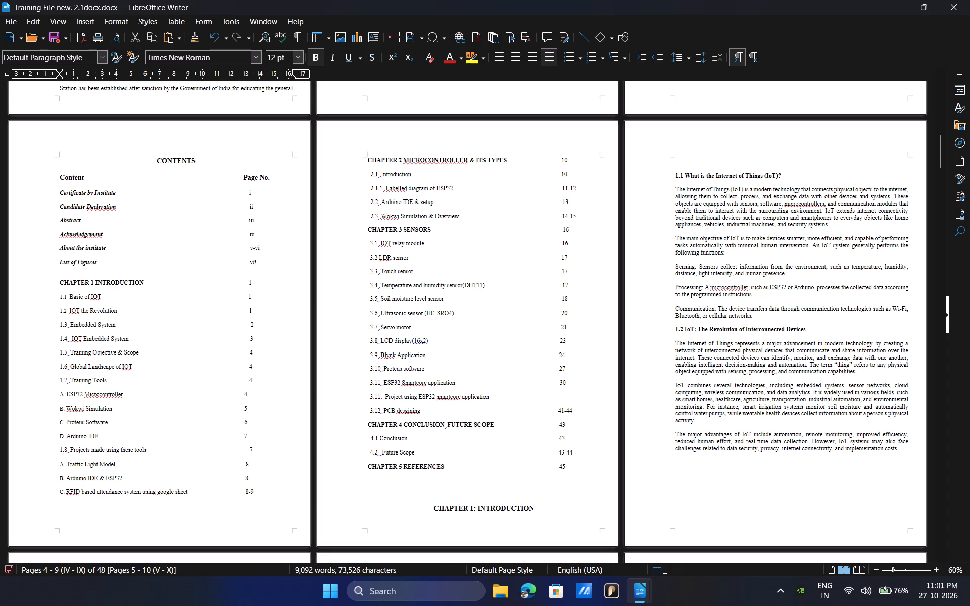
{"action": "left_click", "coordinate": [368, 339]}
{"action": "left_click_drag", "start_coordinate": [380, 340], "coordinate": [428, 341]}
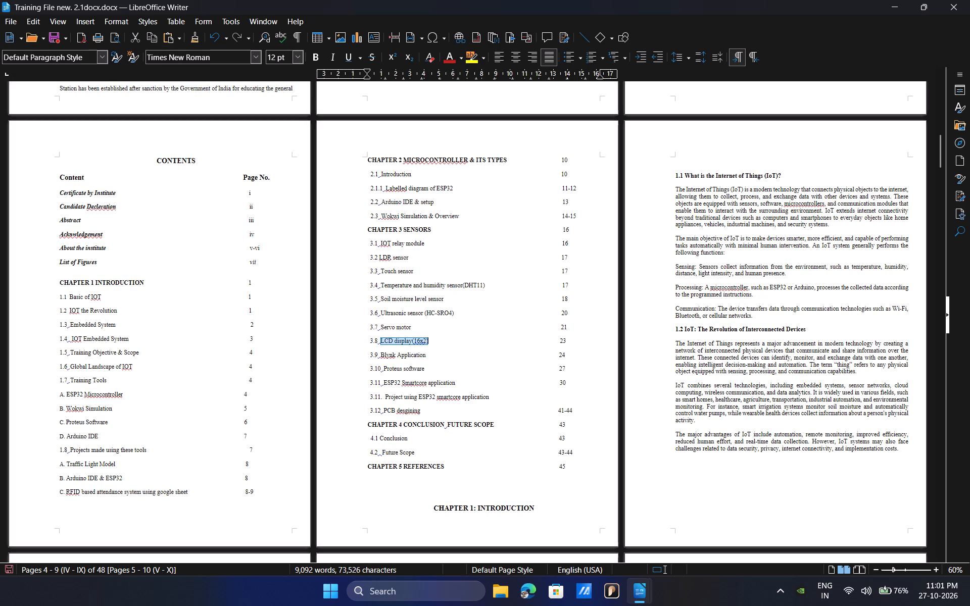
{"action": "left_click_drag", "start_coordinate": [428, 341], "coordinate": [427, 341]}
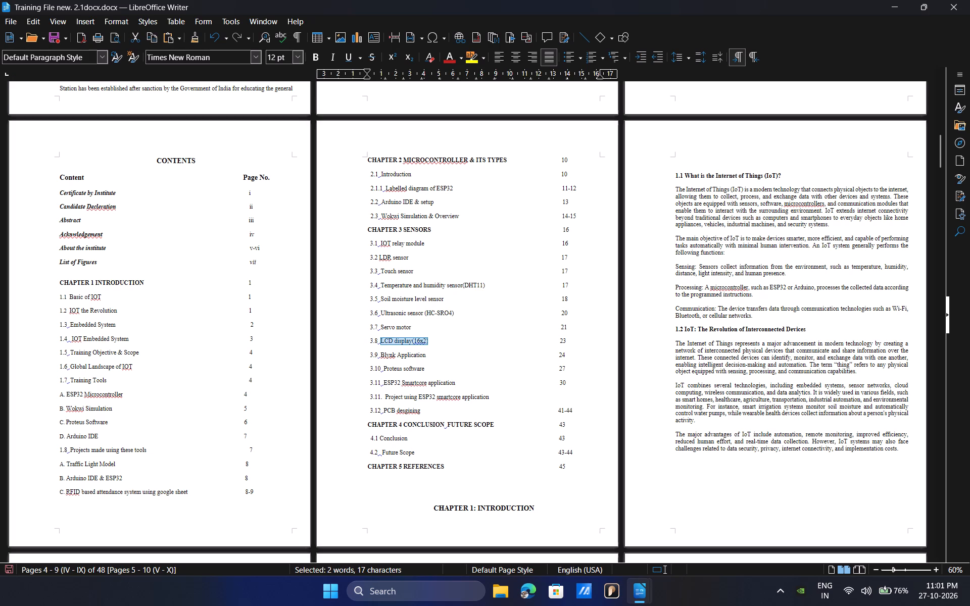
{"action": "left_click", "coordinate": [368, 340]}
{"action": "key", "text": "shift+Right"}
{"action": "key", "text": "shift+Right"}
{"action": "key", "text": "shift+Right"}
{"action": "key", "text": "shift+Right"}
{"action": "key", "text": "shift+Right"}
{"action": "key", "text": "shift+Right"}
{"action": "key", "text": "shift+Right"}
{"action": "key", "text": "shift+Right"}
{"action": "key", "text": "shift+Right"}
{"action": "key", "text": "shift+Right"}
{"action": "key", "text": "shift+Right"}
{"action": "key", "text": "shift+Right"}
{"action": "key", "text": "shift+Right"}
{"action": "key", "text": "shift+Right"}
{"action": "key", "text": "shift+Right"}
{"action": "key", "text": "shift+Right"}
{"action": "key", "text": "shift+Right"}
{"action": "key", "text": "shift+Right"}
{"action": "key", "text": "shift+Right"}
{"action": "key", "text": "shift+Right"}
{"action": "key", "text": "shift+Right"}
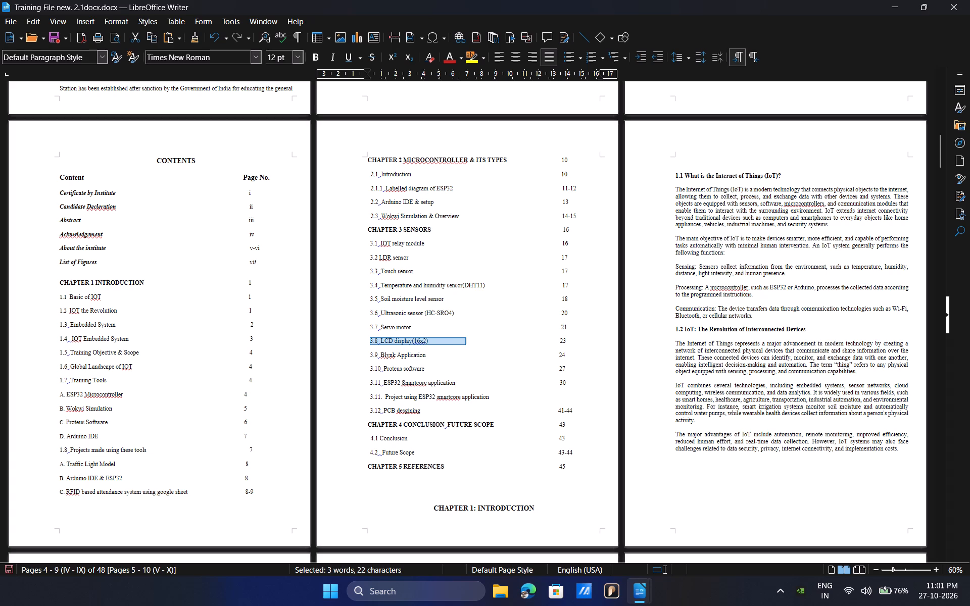
Set the contents page numbers to 23 for 3.9 Blynk Application and 24 for 3.10 Proteus software.
{"action": "left_click", "coordinate": [567, 353]}
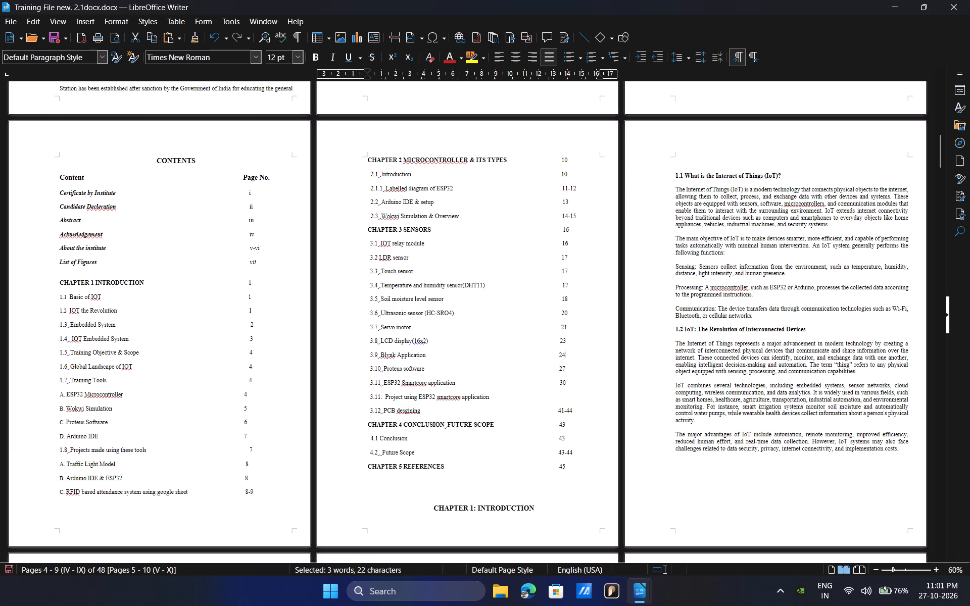
{"action": "key", "text": "BackSpace"}
{"action": "key", "text": "3"}
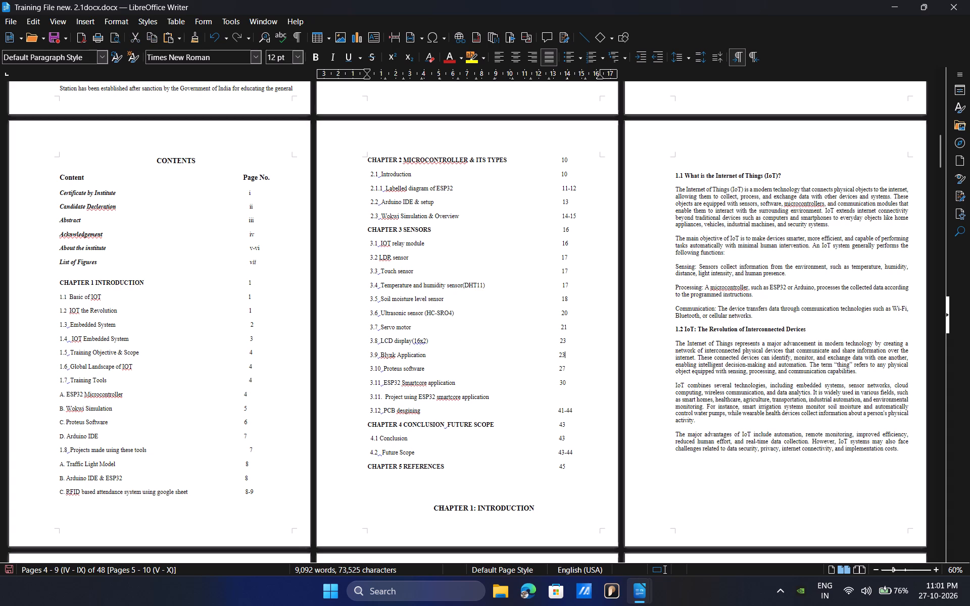
{"action": "left_click", "coordinate": [565, 367]}
{"action": "key", "text": "BackSpace"}
{"action": "key", "text": "4"}
Set the contents page number of the 3.11 ESP32 Smartcore application entry to 27.
{"action": "left_click", "coordinate": [570, 382]}
{"action": "key", "text": "BackSpace"}
{"action": "type", "text": "27"}
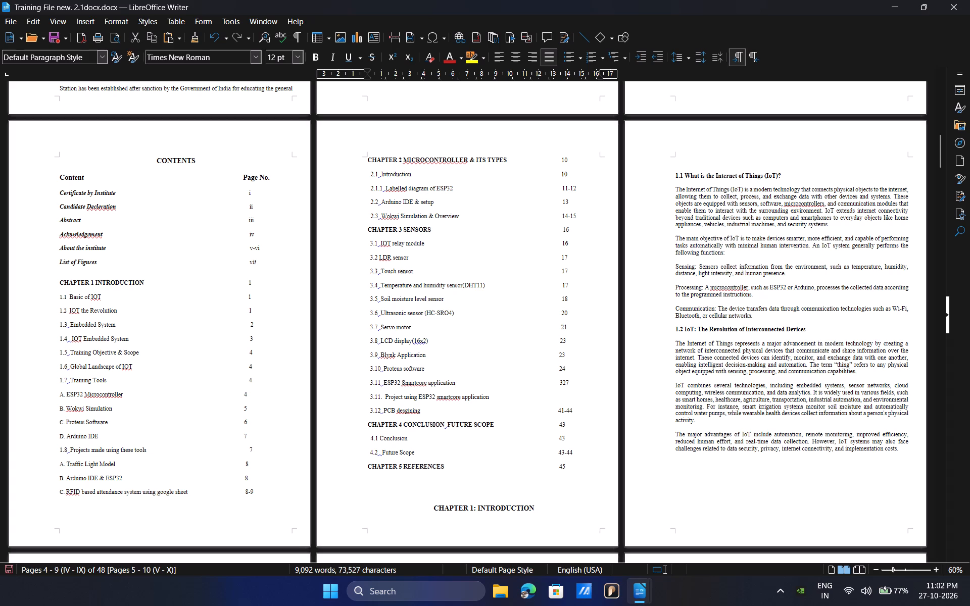
{"action": "key", "text": "Left"}
{"action": "key", "text": "Left"}
{"action": "key", "text": "BackSpace"}
Delete the 3.8 LCD display(16x2) entry from the contents, including the blank line it leaves.
{"action": "left_click_drag", "start_coordinate": [370, 339], "coordinate": [552, 344]}
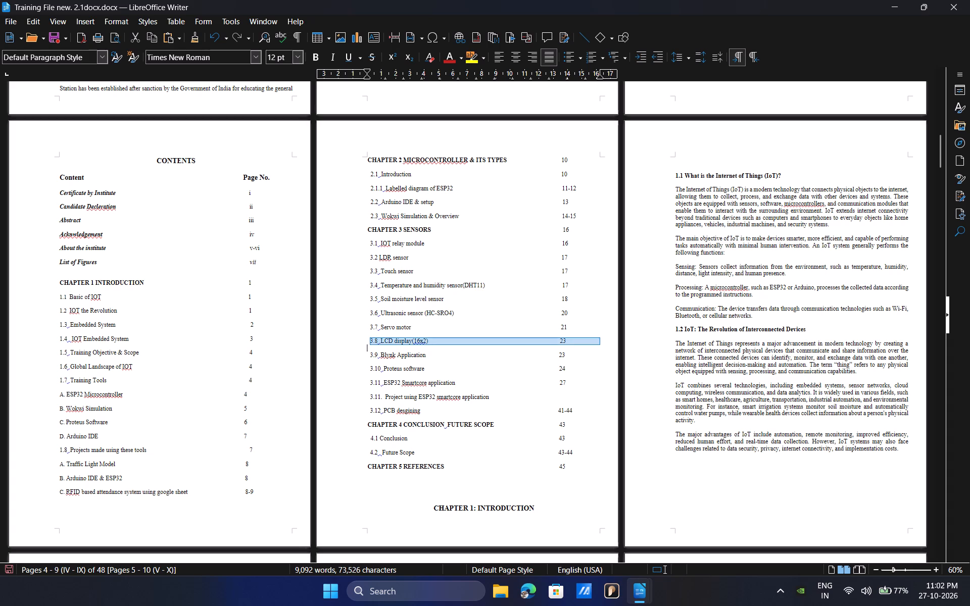
{"action": "left_click_drag", "start_coordinate": [552, 344], "coordinate": [571, 342]}
{"action": "key", "text": "BackSpace"}
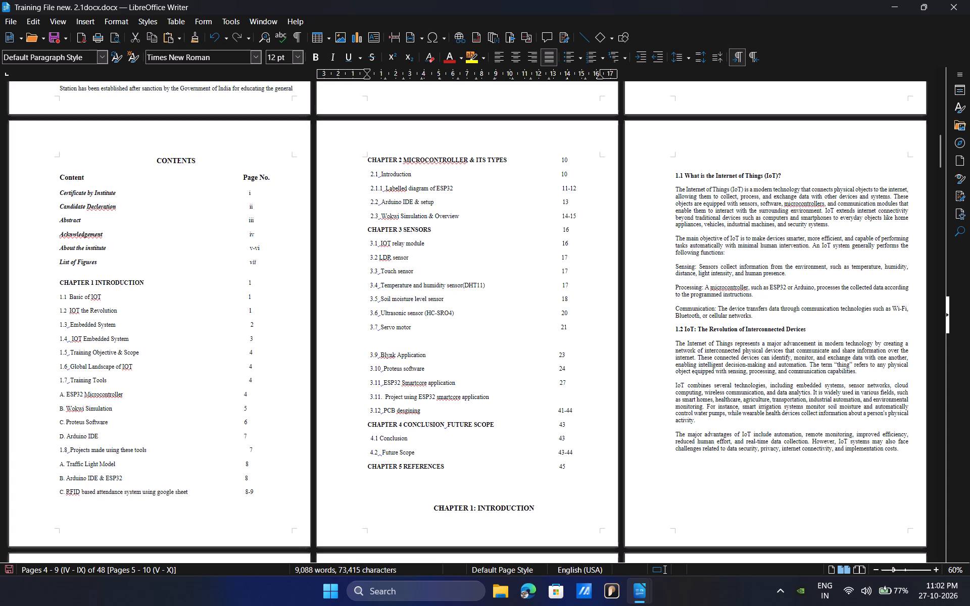
{"action": "key", "text": "BackSpace"}
{"action": "key", "text": "BackSpace"}
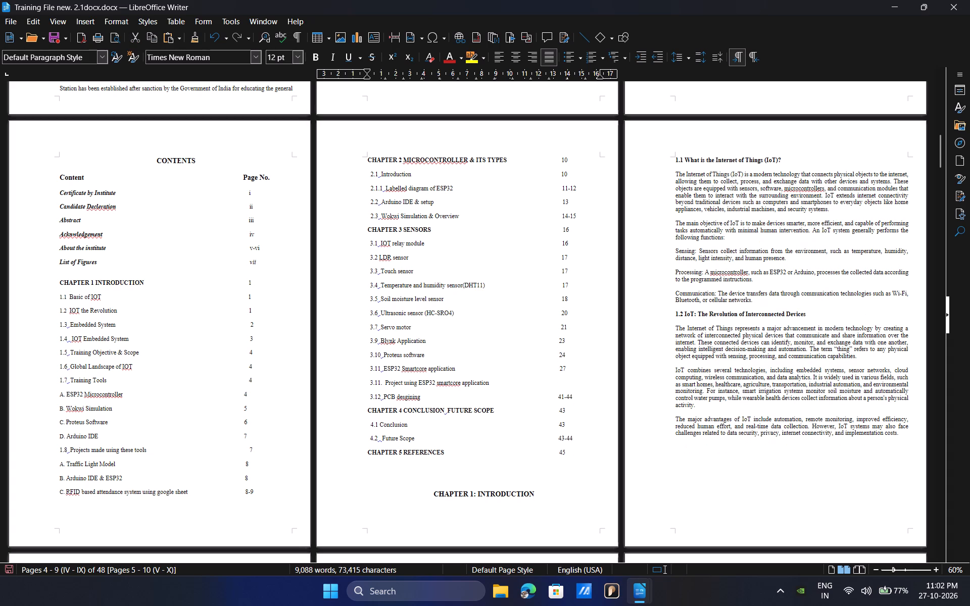
Renumber the contents entries Blynk Application as 3.8, Proteus software as 3.9 and ESP32 Smartcore application as 3.10.
{"action": "left_click", "coordinate": [374, 339]}
{"action": "key", "text": "Right"}
{"action": "key", "text": "BackSpace"}
{"action": "key", "text": "8"}
{"action": "key", "text": "Down"}
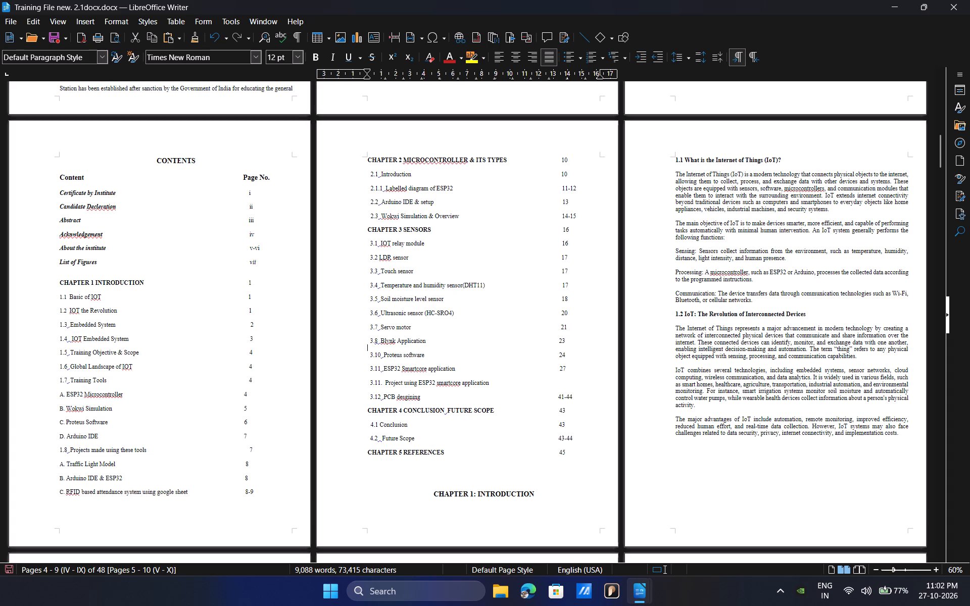
{"action": "key", "text": "Down"}
{"action": "key", "text": "Right"}
{"action": "key", "text": "BackSpace"}
{"action": "key", "text": "BackSpace"}
{"action": "key", "text": "9"}
{"action": "key", "text": "Down"}
{"action": "key", "text": "Down"}
{"action": "key", "text": "Right"}
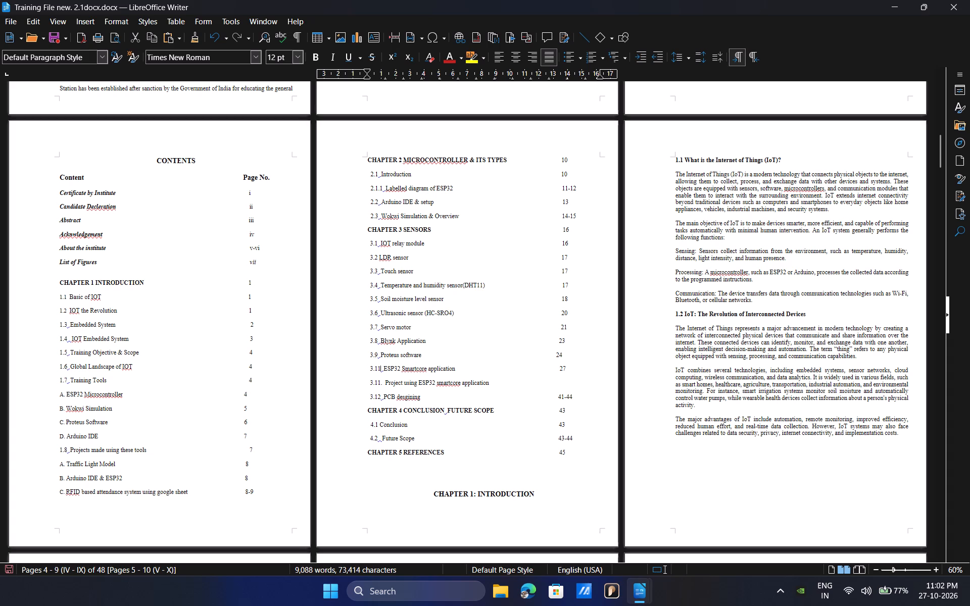
{"action": "key", "text": "BackSpace"}
{"action": "key", "text": "0"}
Remove the period after 3.11 in the Project using ESP32 smartcore application contents entry.
{"action": "key", "text": "Down"}
{"action": "key", "text": "Down"}
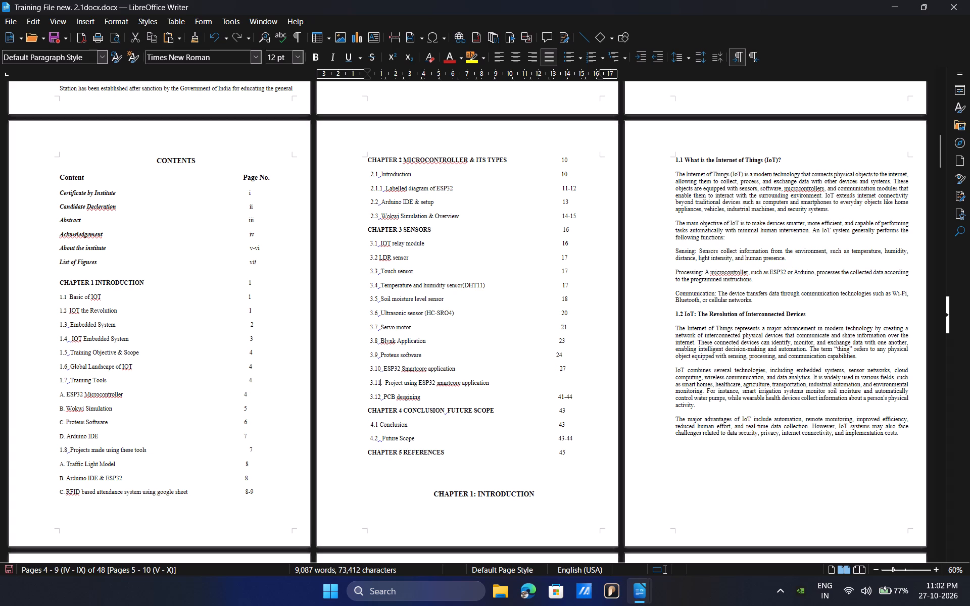
{"action": "key", "text": "Right"}
{"action": "key", "text": "BackSpace"}
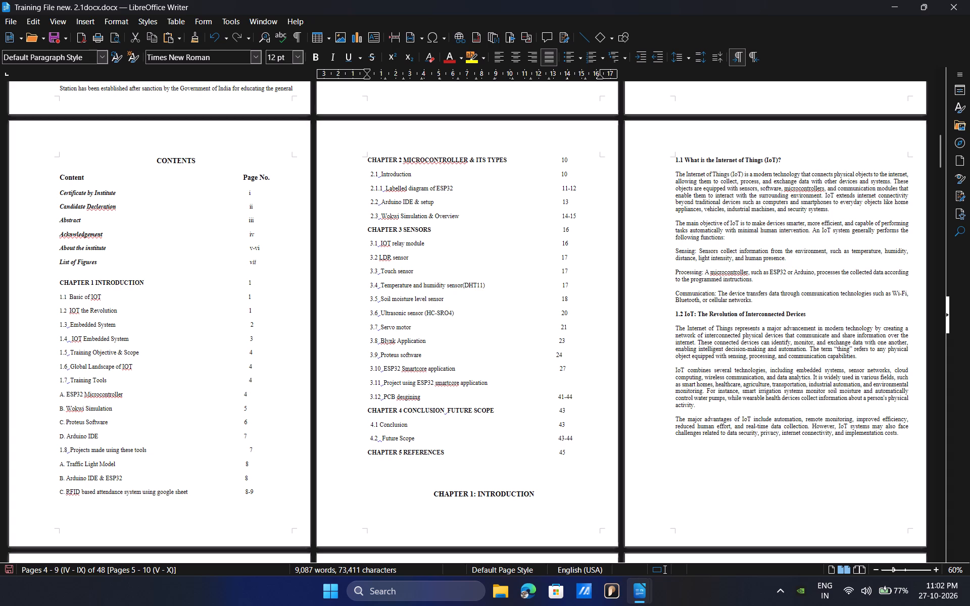
Add five blank lines above the CHAPTER 1: INTRODUCTION heading so it moves off the contents page onto the next page.
{"action": "left_click", "coordinate": [441, 490]}
{"action": "key", "text": "Return"}
{"action": "key", "text": "Return"}
{"action": "key", "text": "Return"}
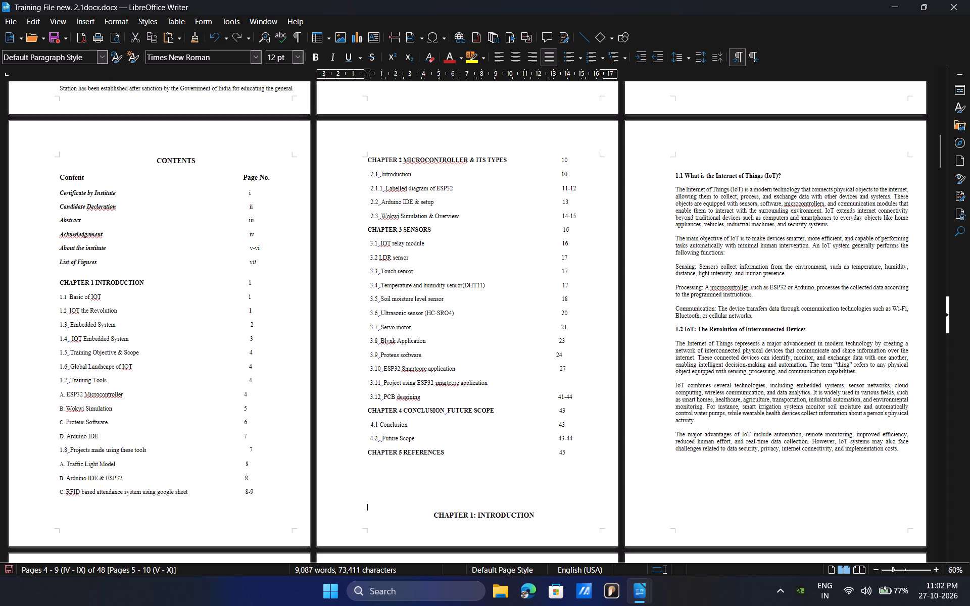
{"action": "key", "text": "Return"}
{"action": "key", "text": "Return"}
{"action": "scroll", "coordinate": [601, 314], "scroll_direction": "down", "scroll_amount": 3}
{"action": "scroll", "coordinate": [602, 316], "scroll_direction": "up", "scroll_amount": 1}
{"action": "scroll", "coordinate": [602, 316], "scroll_direction": "down", "scroll_amount": 6}
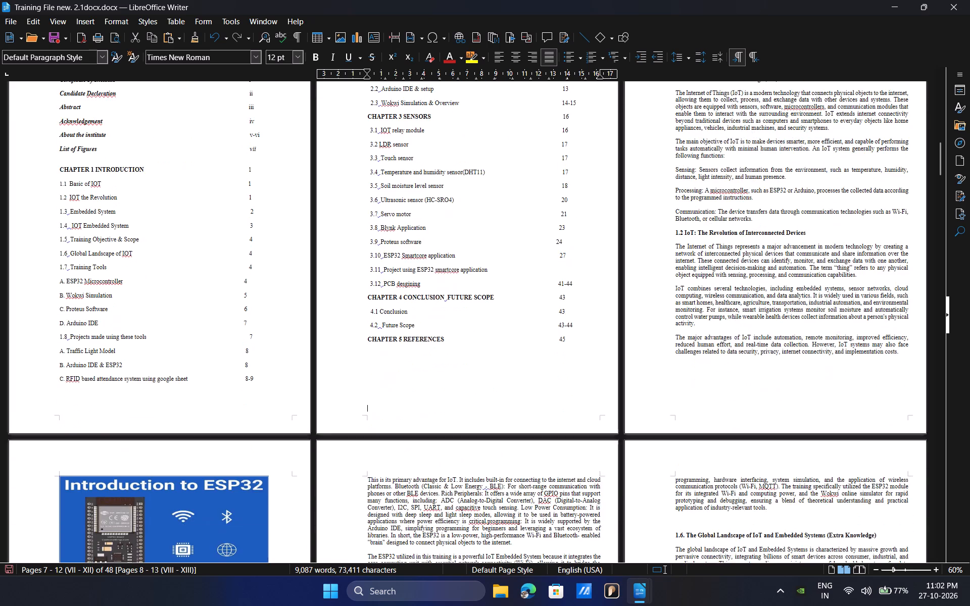
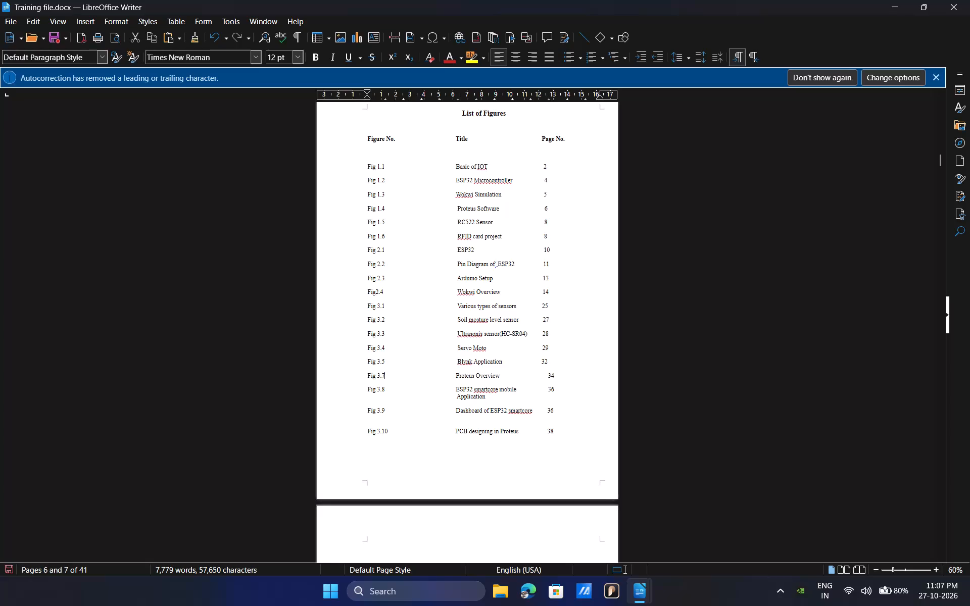
In the List of Figures, renumber Proteus Overview as Fig 3.6 and ESP32 smartcore mobile Application as Fig 3.7.
{"action": "key", "text": "BackSpace"}
{"action": "key", "text": "6"}
{"action": "left_click", "coordinate": [385, 389]}
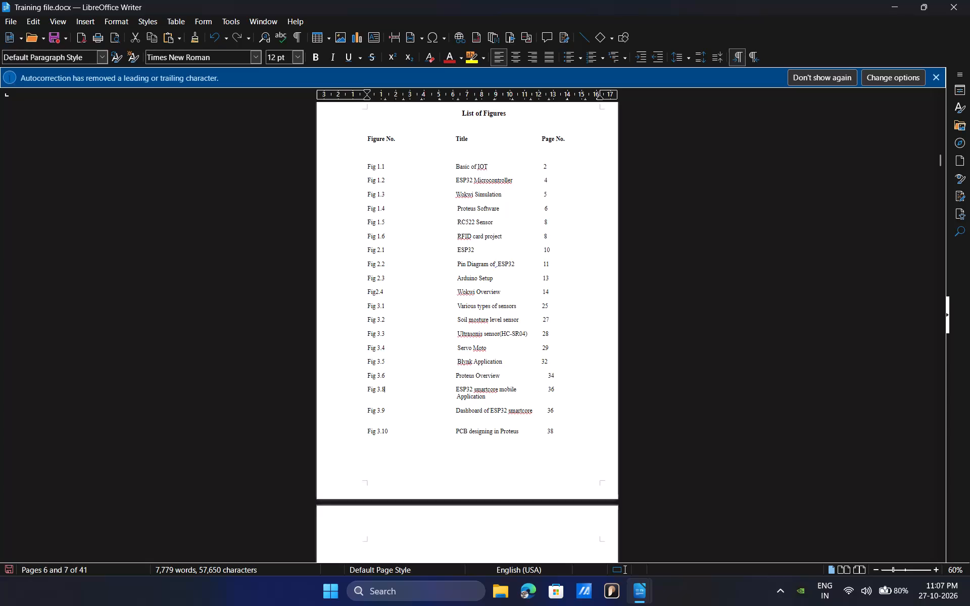
{"action": "key", "text": "BackSpace"}
{"action": "key", "text": "7"}
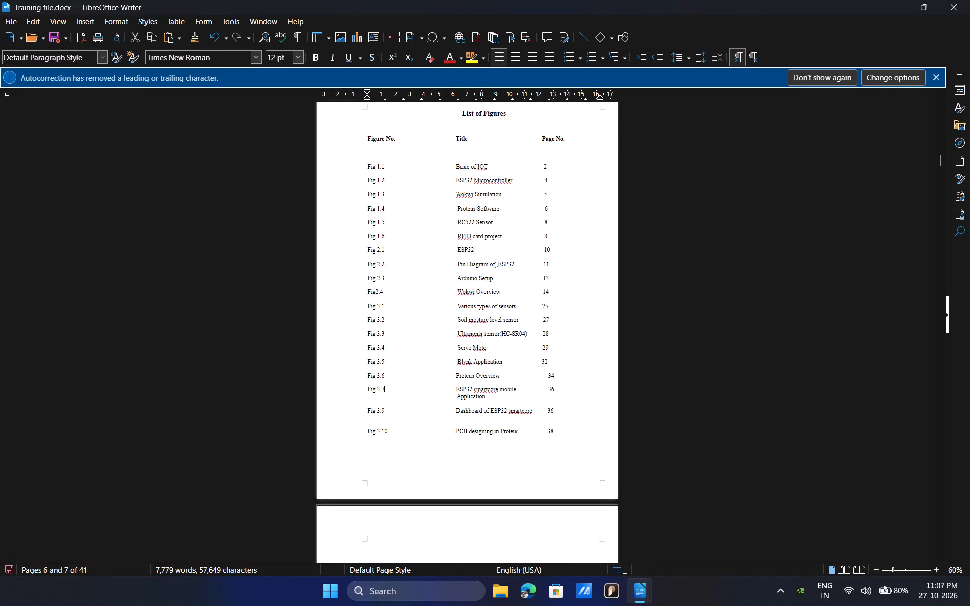
In the List of Figures, renumber Dashboard of ESP32 smartcore as Fig 3.10 and PCB designing in Proteus as Fig 3.11.
{"action": "left_click", "coordinate": [386, 411]}
{"action": "key", "text": "BackSpace"}
{"action": "key", "text": "BackSpace"}
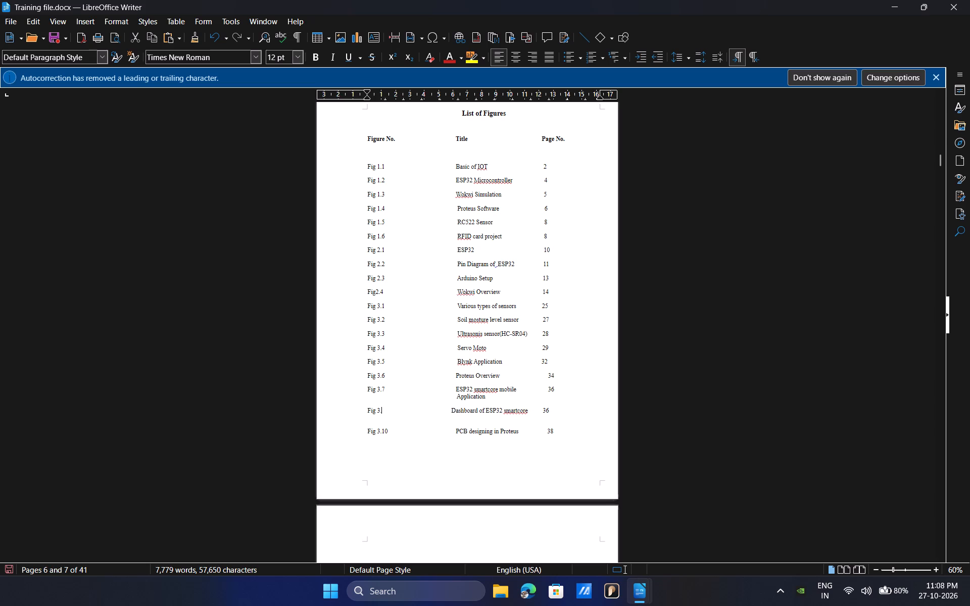
{"action": "key", "text": "ctrl+z"}
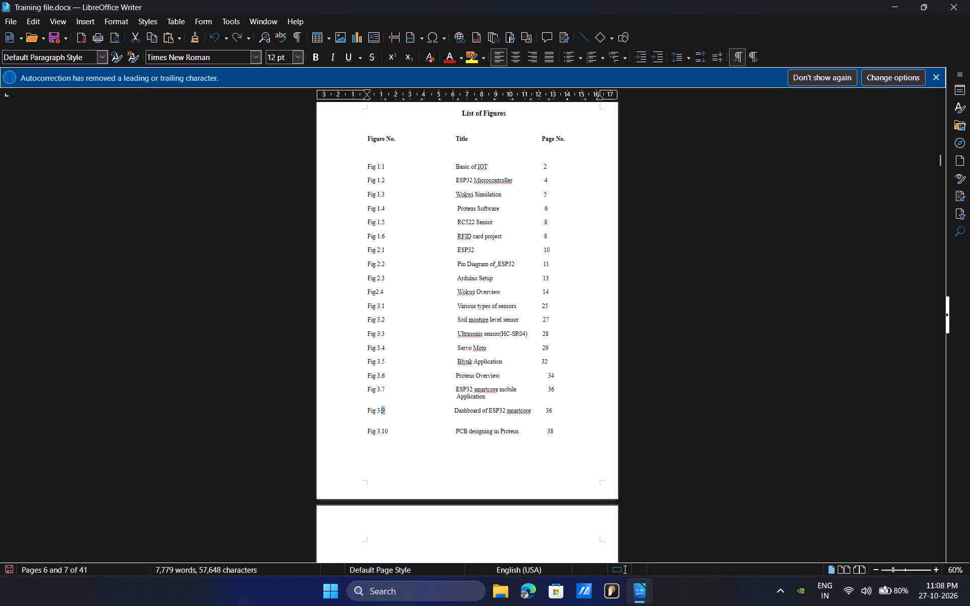
{"action": "key", "text": "ctrl+z"}
{"action": "key", "text": "Left"}
{"action": "key", "text": "BackSpace"}
{"action": "type", "text": "10"}
{"action": "key", "text": "Right"}
{"action": "key", "text": "BackSpace"}
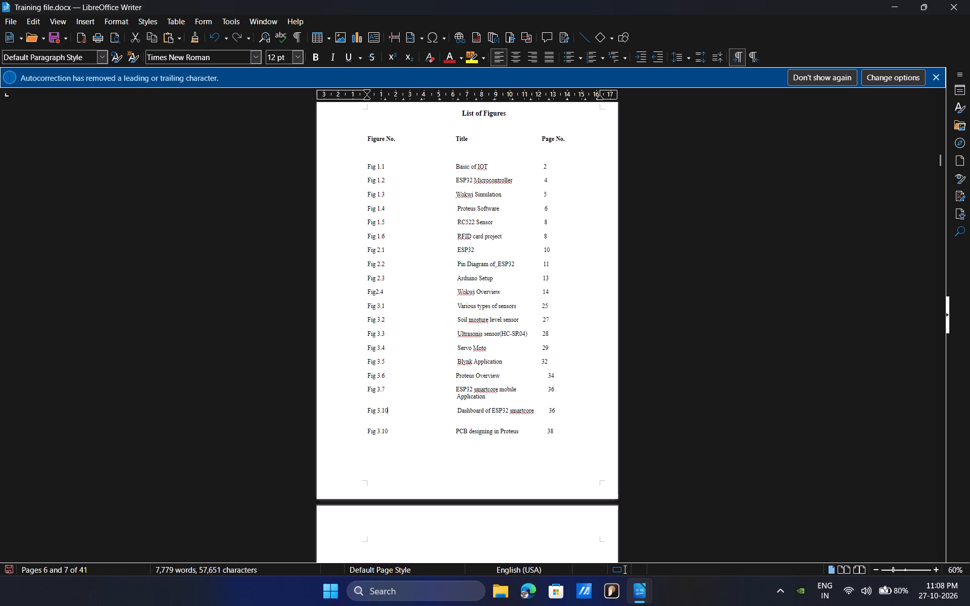
{"action": "key", "text": "Right"}
{"action": "key", "text": "BackSpace"}
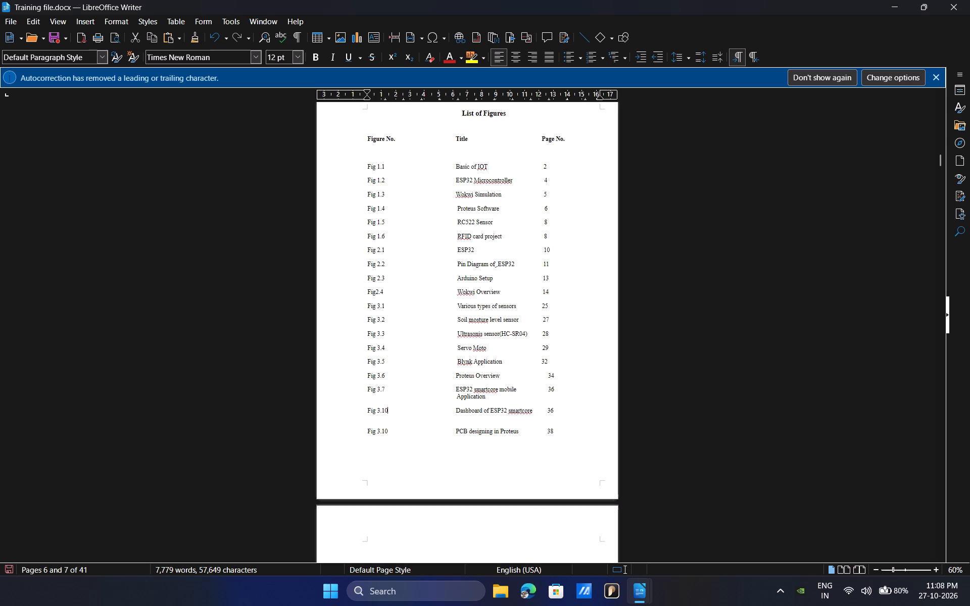
{"action": "key", "text": "Down"}
{"action": "key", "text": "Down"}
{"action": "key", "text": "Down"}
{"action": "key", "text": "BackSpace"}
{"action": "key", "text": "1"}
Delete the blank lines above the CONTENTS heading so it starts at the top of its page.
{"action": "scroll", "coordinate": [378, 418], "scroll_direction": "down", "scroll_amount": 1}
{"action": "scroll", "coordinate": [378, 418], "scroll_direction": "up", "scroll_amount": 1}
{"action": "scroll", "coordinate": [379, 416], "scroll_direction": "down", "scroll_amount": 4}
{"action": "scroll", "coordinate": [383, 412], "scroll_direction": "up", "scroll_amount": 1}
{"action": "scroll", "coordinate": [383, 411], "scroll_direction": "down", "scroll_amount": 3}
{"action": "scroll", "coordinate": [384, 410], "scroll_direction": "up", "scroll_amount": 3}
{"action": "scroll", "coordinate": [385, 410], "scroll_direction": "down", "scroll_amount": 1}
{"action": "scroll", "coordinate": [385, 410], "scroll_direction": "up", "scroll_amount": 1}
{"action": "scroll", "coordinate": [385, 409], "scroll_direction": "down", "scroll_amount": 3}
{"action": "scroll", "coordinate": [386, 408], "scroll_direction": "up", "scroll_amount": 1}
{"action": "scroll", "coordinate": [387, 407], "scroll_direction": "down", "scroll_amount": 1}
{"action": "scroll", "coordinate": [387, 407], "scroll_direction": "up", "scroll_amount": 2}
{"action": "scroll", "coordinate": [401, 400], "scroll_direction": "down", "scroll_amount": 1}
{"action": "scroll", "coordinate": [401, 400], "scroll_direction": "up", "scroll_amount": 3}
{"action": "scroll", "coordinate": [401, 400], "scroll_direction": "down", "scroll_amount": 17}
{"action": "scroll", "coordinate": [405, 398], "scroll_direction": "up", "scroll_amount": 2}
{"action": "scroll", "coordinate": [405, 398], "scroll_direction": "down", "scroll_amount": 4}
{"action": "scroll", "coordinate": [405, 398], "scroll_direction": "up", "scroll_amount": 1}
{"action": "scroll", "coordinate": [405, 398], "scroll_direction": "down", "scroll_amount": 1}
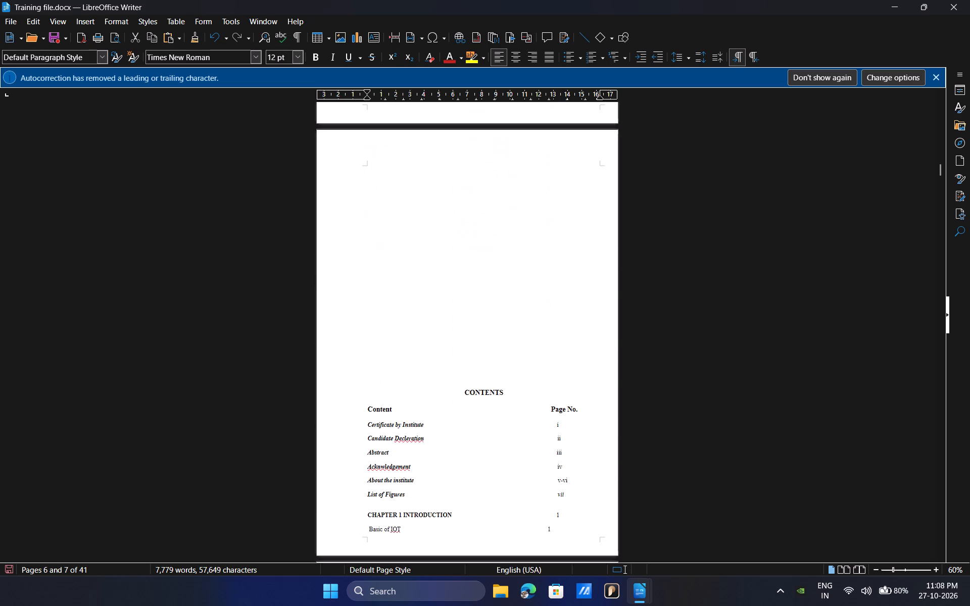
{"action": "left_click", "coordinate": [471, 366]}
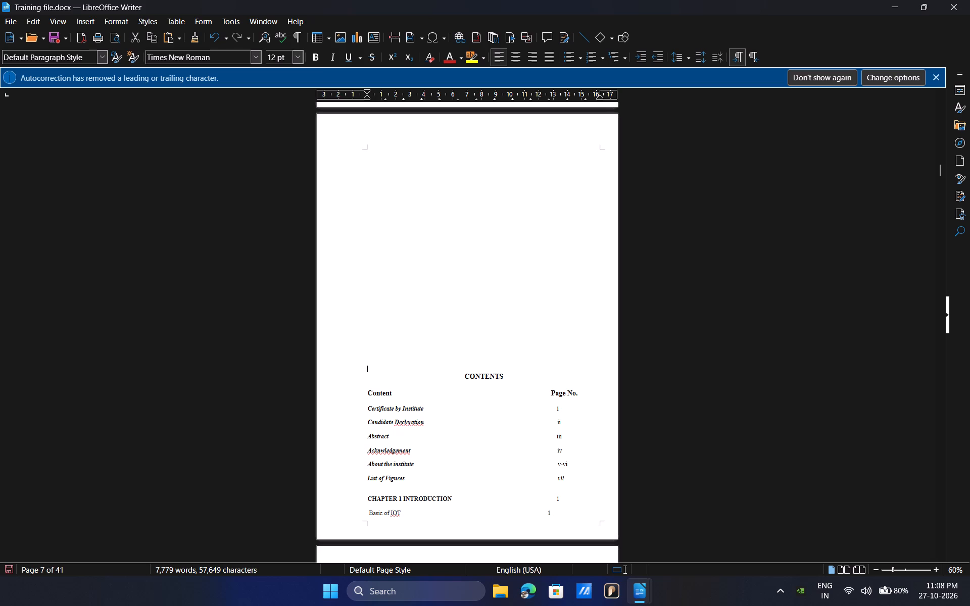
{"action": "left_click", "coordinate": [456, 376]}
{"action": "key", "text": "BackSpace"}
{"action": "key", "text": "BackSpace"}
{"action": "key", "text": "BackSpace"}
{"action": "key", "text": "BackSpace"}
{"action": "key", "text": "BackSpace"}
{"action": "key", "text": "BackSpace"}
{"action": "key", "text": "BackSpace"}
{"action": "key", "text": "BackSpace"}
{"action": "key", "text": "BackSpace"}
{"action": "key", "text": "BackSpace"}
{"action": "key", "text": "BackSpace"}
{"action": "key", "text": "BackSpace"}
{"action": "key", "text": "BackSpace"}
{"action": "key", "text": "BackSpace"}
{"action": "key", "text": "BackSpace"}
{"action": "key", "text": "BackSpace"}
{"action": "key", "text": "BackSpace"}
{"action": "key", "text": "BackSpace"}
{"action": "key", "text": "BackSpace"}
{"action": "key", "text": "BackSpace"}
{"action": "key", "text": "BackSpace"}
{"action": "key", "text": "BackSpace"}
{"action": "key", "text": "BackSpace"}
{"action": "key", "text": "BackSpace"}
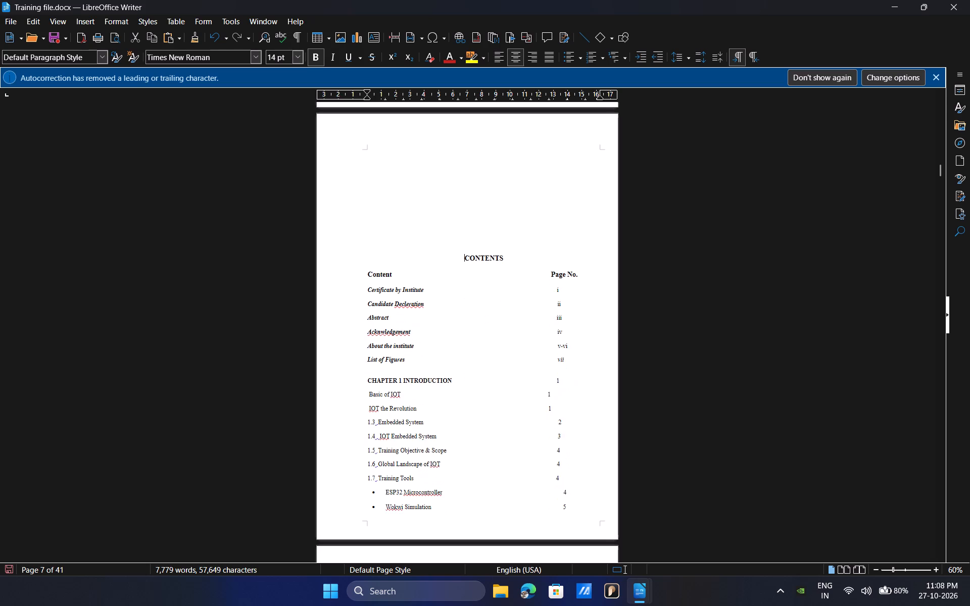
{"action": "key", "text": "BackSpace"}
{"action": "key", "text": "BackSpace"}
{"action": "key", "text": "BackSpace"}
{"action": "key", "text": "BackSpace"}
{"action": "key", "text": "BackSpace"}
{"action": "key", "text": "BackSpace"}
{"action": "key", "text": "BackSpace"}
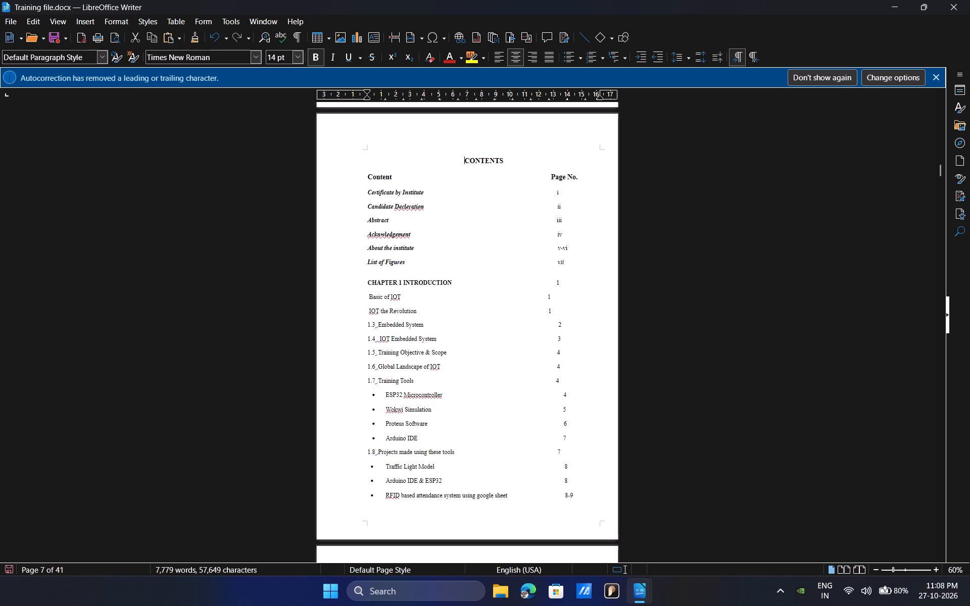
{"action": "key", "text": "BackSpace"}
Add a blank line above the CHAPTER 2 MICROCONTROLLER & ITS TYPES contents entry so it moves onto the next page.
{"action": "scroll", "coordinate": [448, 347], "scroll_direction": "down", "scroll_amount": 1}
{"action": "scroll", "coordinate": [448, 347], "scroll_direction": "up", "scroll_amount": 1}
{"action": "scroll", "coordinate": [450, 352], "scroll_direction": "down", "scroll_amount": 9}
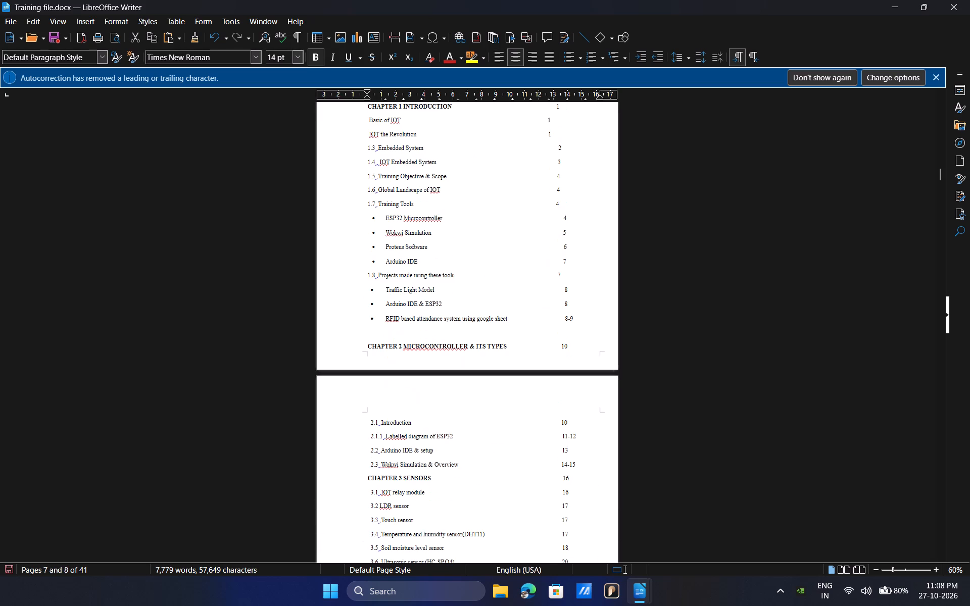
{"action": "left_click", "coordinate": [460, 334]}
{"action": "key", "text": "Return"}
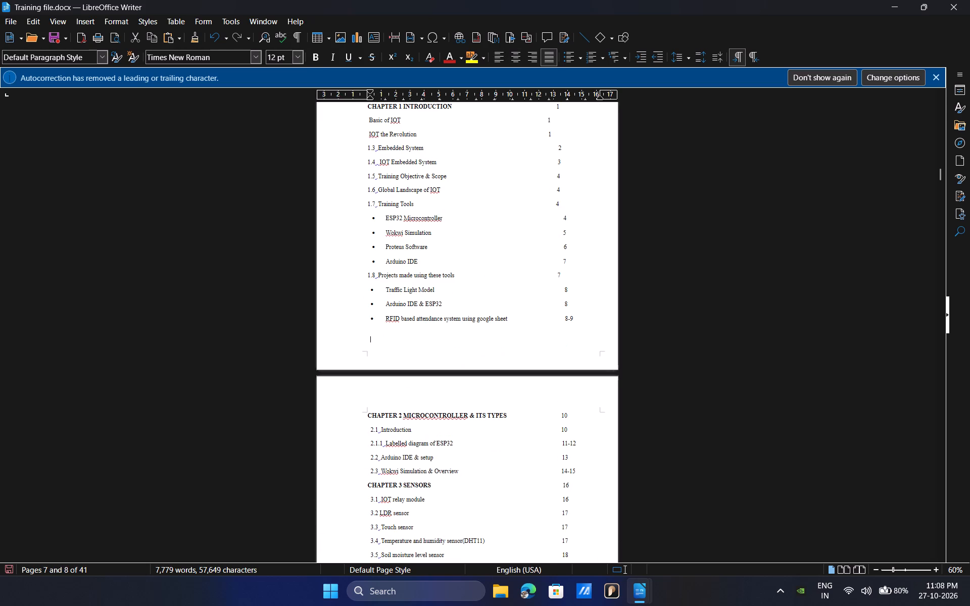
Add three blank lines above the CHAPTER 1: INTRODUCTION heading so it moves off the contents page onto the next page.
{"action": "scroll", "coordinate": [444, 318], "scroll_direction": "down", "scroll_amount": 7}
{"action": "scroll", "coordinate": [444, 318], "scroll_direction": "up", "scroll_amount": 1}
{"action": "scroll", "coordinate": [444, 318], "scroll_direction": "down", "scroll_amount": 5}
{"action": "scroll", "coordinate": [447, 318], "scroll_direction": "up", "scroll_amount": 4}
{"action": "scroll", "coordinate": [447, 318], "scroll_direction": "down", "scroll_amount": 2}
{"action": "scroll", "coordinate": [447, 318], "scroll_direction": "up", "scroll_amount": 1}
{"action": "scroll", "coordinate": [447, 318], "scroll_direction": "down", "scroll_amount": 2}
{"action": "scroll", "coordinate": [447, 318], "scroll_direction": "up", "scroll_amount": 2}
{"action": "scroll", "coordinate": [447, 318], "scroll_direction": "down", "scroll_amount": 1}
{"action": "scroll", "coordinate": [447, 318], "scroll_direction": "up", "scroll_amount": 1}
{"action": "scroll", "coordinate": [447, 318], "scroll_direction": "down", "scroll_amount": 1}
{"action": "scroll", "coordinate": [447, 318], "scroll_direction": "up", "scroll_amount": 1}
{"action": "scroll", "coordinate": [447, 318], "scroll_direction": "down", "scroll_amount": 1}
{"action": "scroll", "coordinate": [447, 318], "scroll_direction": "up", "scroll_amount": 1}
{"action": "scroll", "coordinate": [447, 318], "scroll_direction": "down", "scroll_amount": 1}
{"action": "scroll", "coordinate": [447, 318], "scroll_direction": "up", "scroll_amount": 1}
{"action": "scroll", "coordinate": [447, 318], "scroll_direction": "down", "scroll_amount": 10}
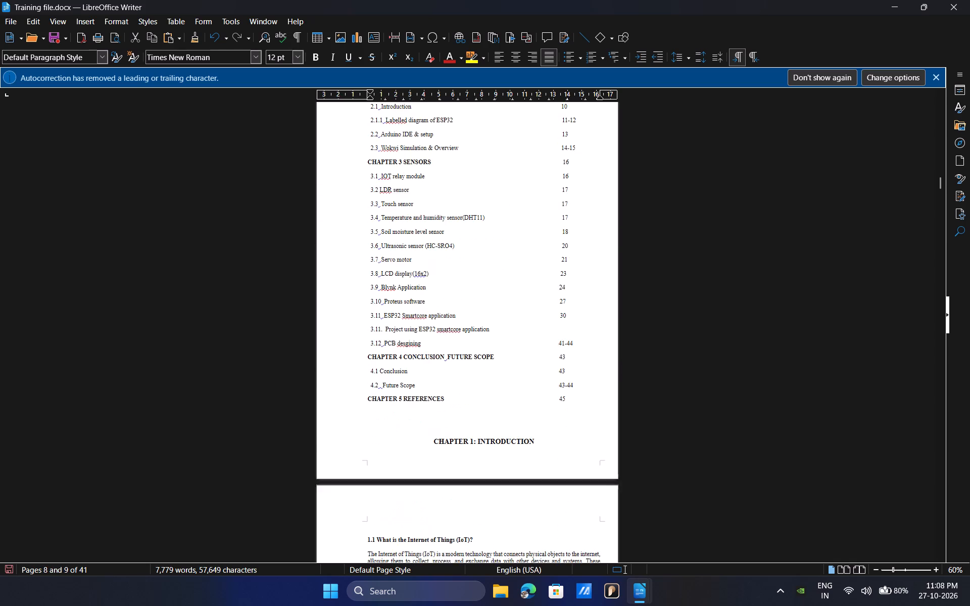
{"action": "scroll", "coordinate": [447, 317], "scroll_direction": "down", "scroll_amount": 6}
{"action": "left_click", "coordinate": [449, 299]}
{"action": "key", "text": "Return"}
{"action": "key", "text": "Return"}
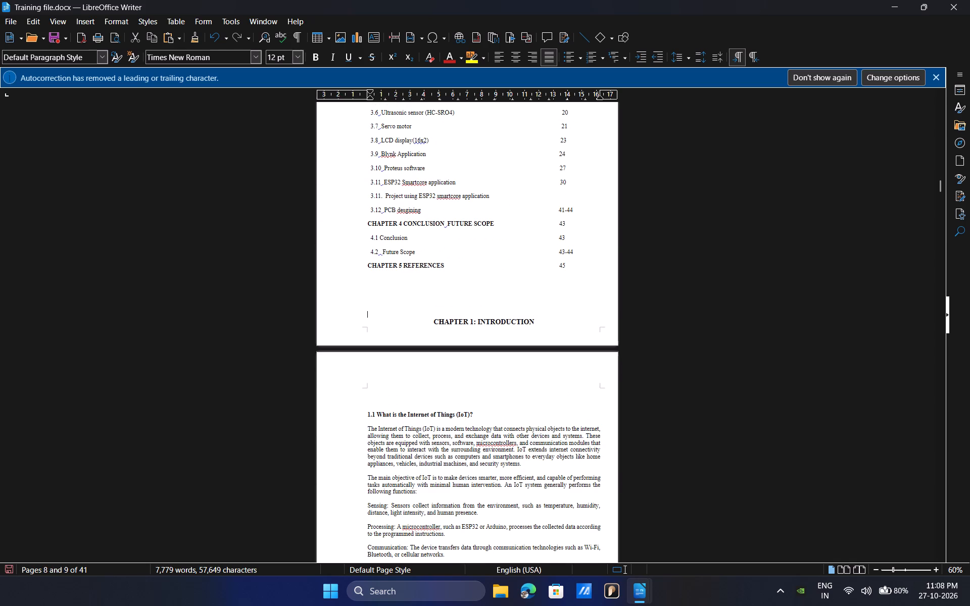
{"action": "key", "text": "Return"}
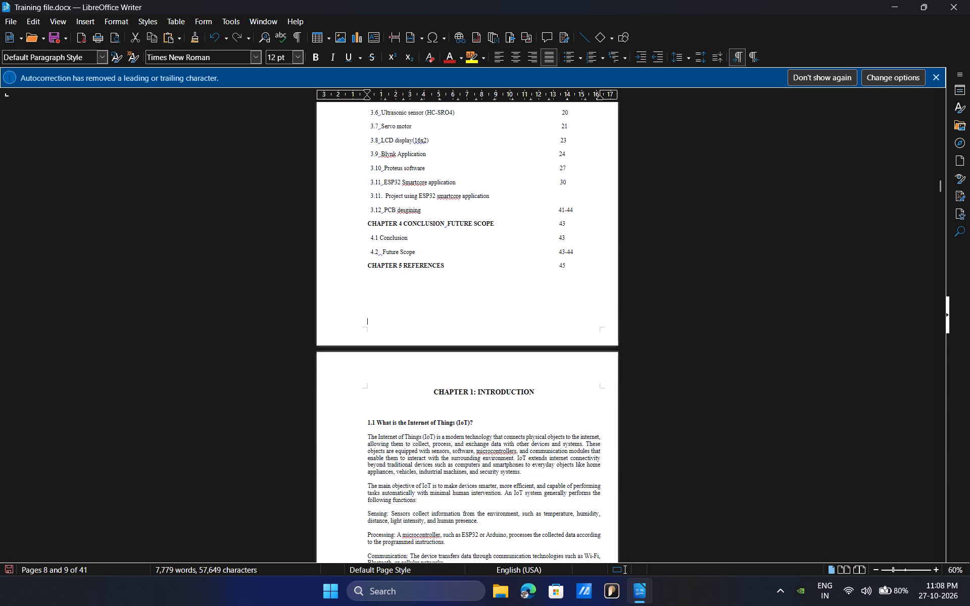
Examine the layout and spacing of the Chapter 1 pages from section 1.1 through section 1.7.
{"action": "scroll", "coordinate": [471, 272], "scroll_direction": "down", "scroll_amount": 2}
{"action": "scroll", "coordinate": [471, 273], "scroll_direction": "up", "scroll_amount": 1}
{"action": "scroll", "coordinate": [471, 273], "scroll_direction": "down", "scroll_amount": 1}
{"action": "scroll", "coordinate": [471, 273], "scroll_direction": "up", "scroll_amount": 2}
{"action": "scroll", "coordinate": [471, 273], "scroll_direction": "down", "scroll_amount": 13}
{"action": "scroll", "coordinate": [471, 273], "scroll_direction": "up", "scroll_amount": 1}
{"action": "scroll", "coordinate": [471, 273], "scroll_direction": "down", "scroll_amount": 5}
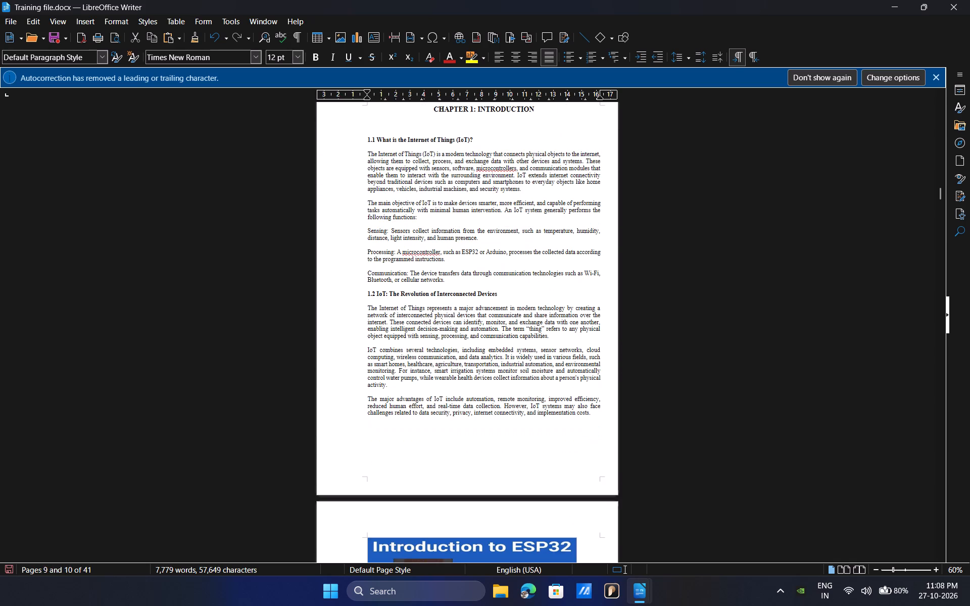
{"action": "scroll", "coordinate": [471, 273], "scroll_direction": "down", "scroll_amount": 3}
{"action": "scroll", "coordinate": [471, 273], "scroll_direction": "up", "scroll_amount": 4}
{"action": "scroll", "coordinate": [471, 273], "scroll_direction": "down", "scroll_amount": 3}
{"action": "scroll", "coordinate": [471, 273], "scroll_direction": "up", "scroll_amount": 2}
{"action": "scroll", "coordinate": [471, 273], "scroll_direction": "down", "scroll_amount": 1}
{"action": "scroll", "coordinate": [471, 273], "scroll_direction": "up", "scroll_amount": 1}
{"action": "scroll", "coordinate": [471, 273], "scroll_direction": "down", "scroll_amount": 13}
{"action": "scroll", "coordinate": [472, 273], "scroll_direction": "up", "scroll_amount": 1}
{"action": "scroll", "coordinate": [472, 273], "scroll_direction": "down", "scroll_amount": 5}
{"action": "scroll", "coordinate": [472, 274], "scroll_direction": "up", "scroll_amount": 1}
{"action": "scroll", "coordinate": [472, 274], "scroll_direction": "down", "scroll_amount": 1}
{"action": "scroll", "coordinate": [472, 274], "scroll_direction": "up", "scroll_amount": 1}
{"action": "scroll", "coordinate": [472, 274], "scroll_direction": "down", "scroll_amount": 2}
{"action": "scroll", "coordinate": [472, 274], "scroll_direction": "up", "scroll_amount": 3}
{"action": "scroll", "coordinate": [472, 274], "scroll_direction": "down", "scroll_amount": 4}
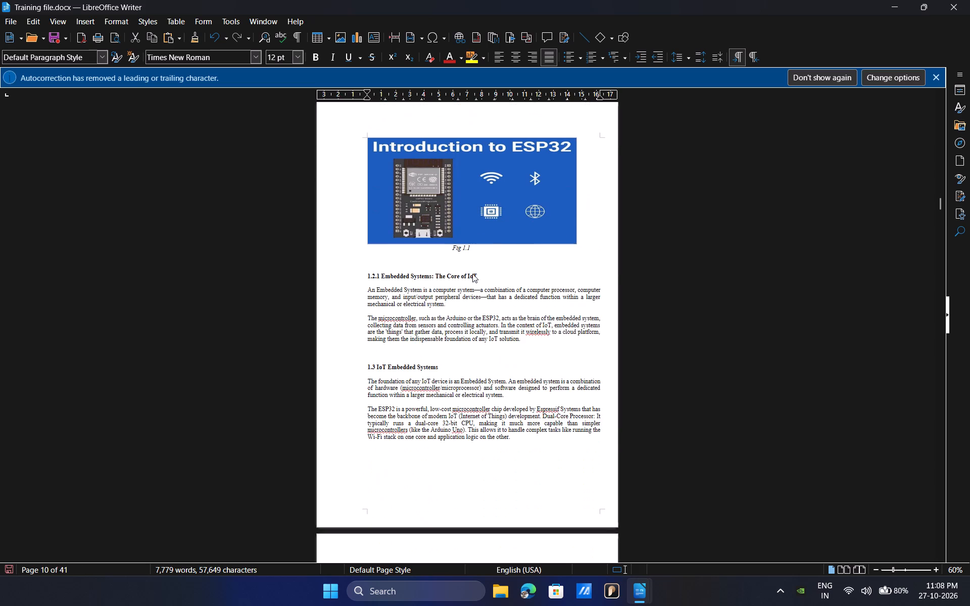
{"action": "scroll", "coordinate": [472, 274], "scroll_direction": "down", "scroll_amount": 15}
{"action": "scroll", "coordinate": [472, 275], "scroll_direction": "up", "scroll_amount": 1}
{"action": "scroll", "coordinate": [472, 275], "scroll_direction": "down", "scroll_amount": 2}
{"action": "scroll", "coordinate": [472, 275], "scroll_direction": "up", "scroll_amount": 1}
{"action": "scroll", "coordinate": [472, 275], "scroll_direction": "down", "scroll_amount": 1}
{"action": "scroll", "coordinate": [472, 275], "scroll_direction": "up", "scroll_amount": 2}
{"action": "scroll", "coordinate": [472, 275], "scroll_direction": "down", "scroll_amount": 3}
{"action": "scroll", "coordinate": [472, 275], "scroll_direction": "up", "scroll_amount": 1}
{"action": "scroll", "coordinate": [472, 275], "scroll_direction": "down", "scroll_amount": 9}
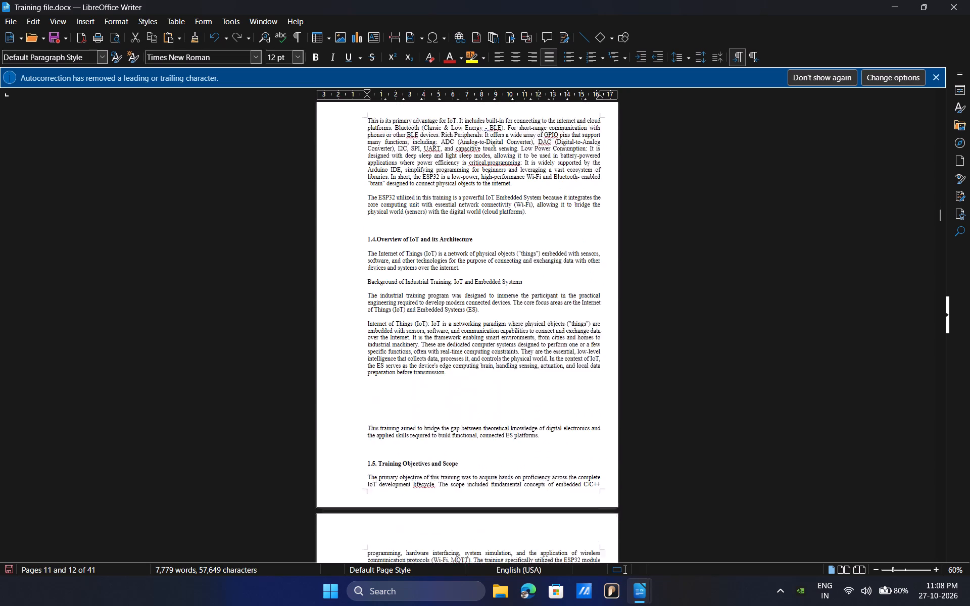
{"action": "scroll", "coordinate": [472, 275], "scroll_direction": "down", "scroll_amount": 10}
{"action": "scroll", "coordinate": [472, 275], "scroll_direction": "up", "scroll_amount": 3}
{"action": "scroll", "coordinate": [472, 275], "scroll_direction": "down", "scroll_amount": 1}
{"action": "scroll", "coordinate": [472, 275], "scroll_direction": "up", "scroll_amount": 1}
{"action": "scroll", "coordinate": [472, 275], "scroll_direction": "down", "scroll_amount": 1}
{"action": "scroll", "coordinate": [472, 275], "scroll_direction": "up", "scroll_amount": 1}
{"action": "scroll", "coordinate": [472, 275], "scroll_direction": "down", "scroll_amount": 8}
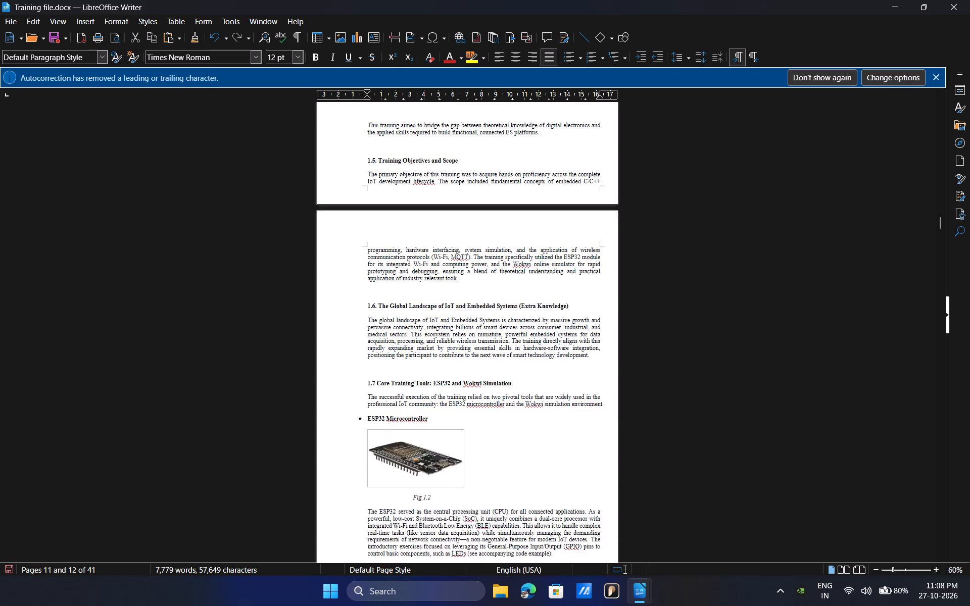
Delete the blank lines above the paragraph beginning "This training aimed to bridge the gap" in section 1.4.
{"action": "scroll", "coordinate": [472, 275], "scroll_direction": "up", "scroll_amount": 7}
{"action": "scroll", "coordinate": [472, 275], "scroll_direction": "down", "scroll_amount": 1}
{"action": "scroll", "coordinate": [472, 275], "scroll_direction": "up", "scroll_amount": 4}
{"action": "scroll", "coordinate": [471, 276], "scroll_direction": "down", "scroll_amount": 1}
{"action": "scroll", "coordinate": [470, 276], "scroll_direction": "up", "scroll_amount": 1}
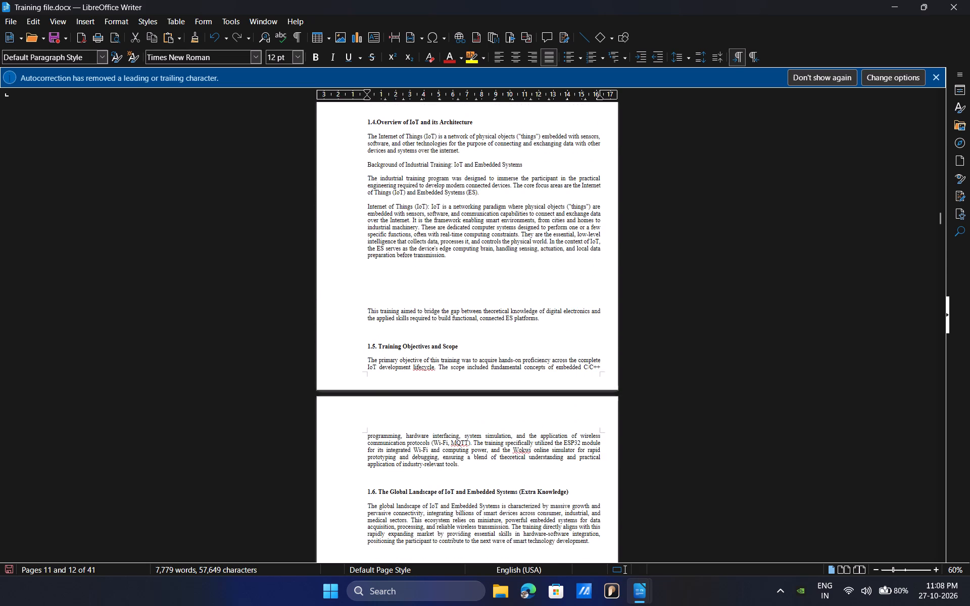
{"action": "left_click", "coordinate": [361, 306]}
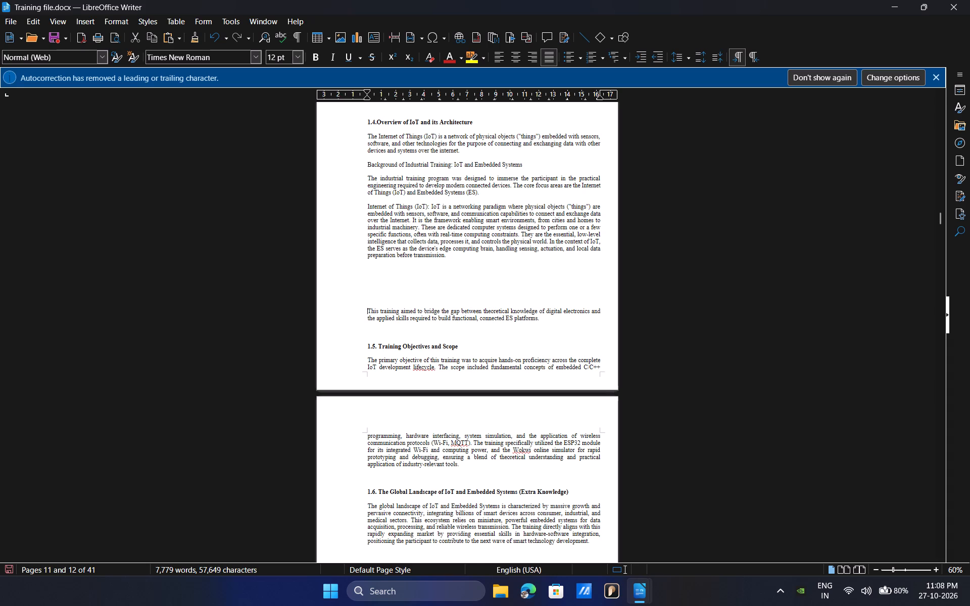
{"action": "key", "text": "BackSpace"}
{"action": "key", "text": "BackSpace"}
{"action": "key", "text": "BackSpace"}
{"action": "key", "text": "BackSpace"}
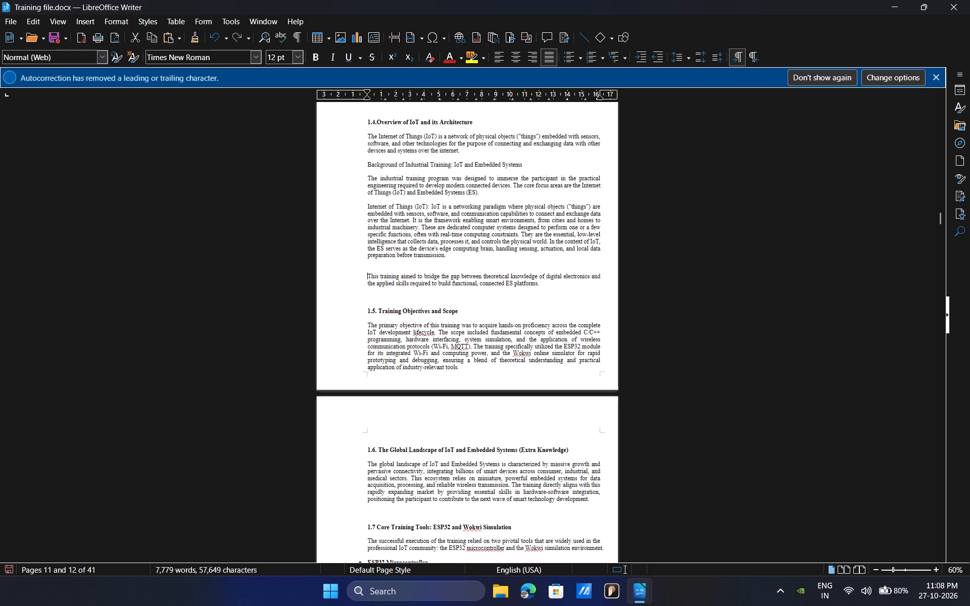
{"action": "key", "text": "BackSpace"}
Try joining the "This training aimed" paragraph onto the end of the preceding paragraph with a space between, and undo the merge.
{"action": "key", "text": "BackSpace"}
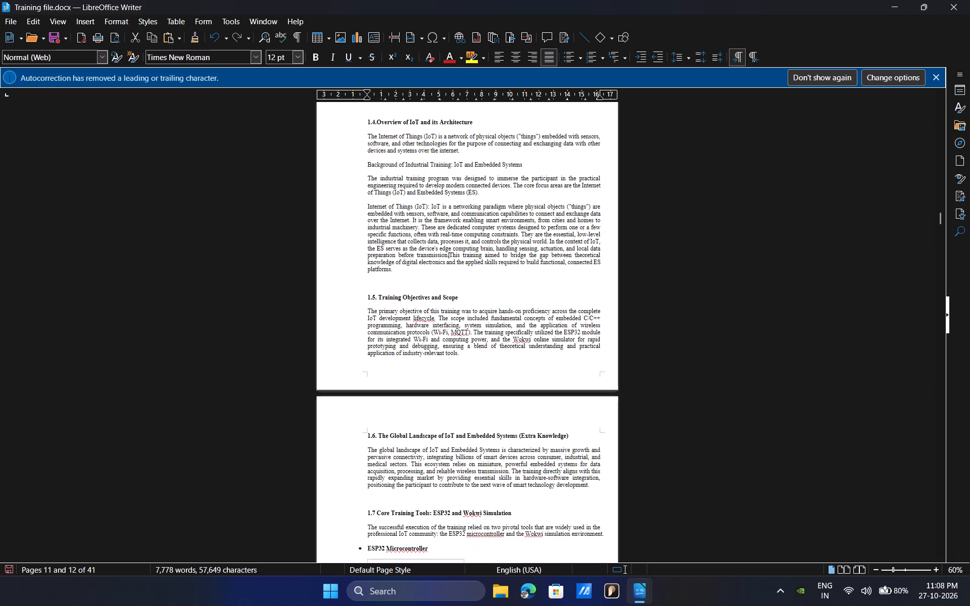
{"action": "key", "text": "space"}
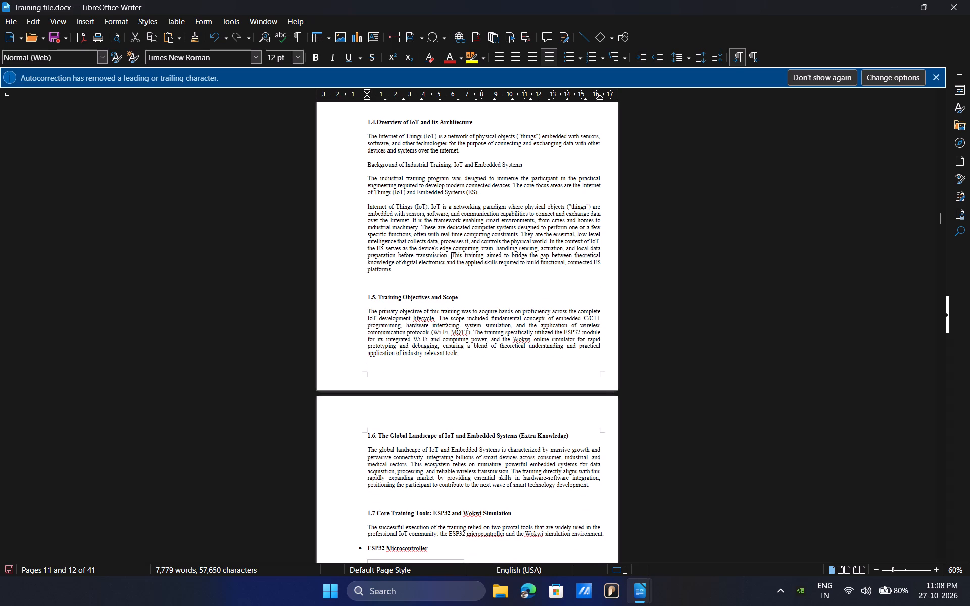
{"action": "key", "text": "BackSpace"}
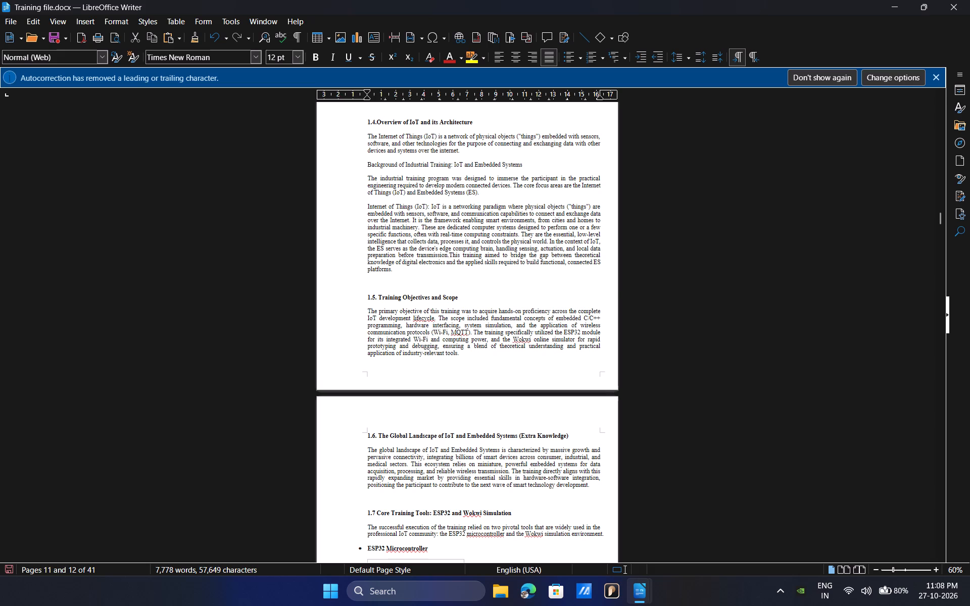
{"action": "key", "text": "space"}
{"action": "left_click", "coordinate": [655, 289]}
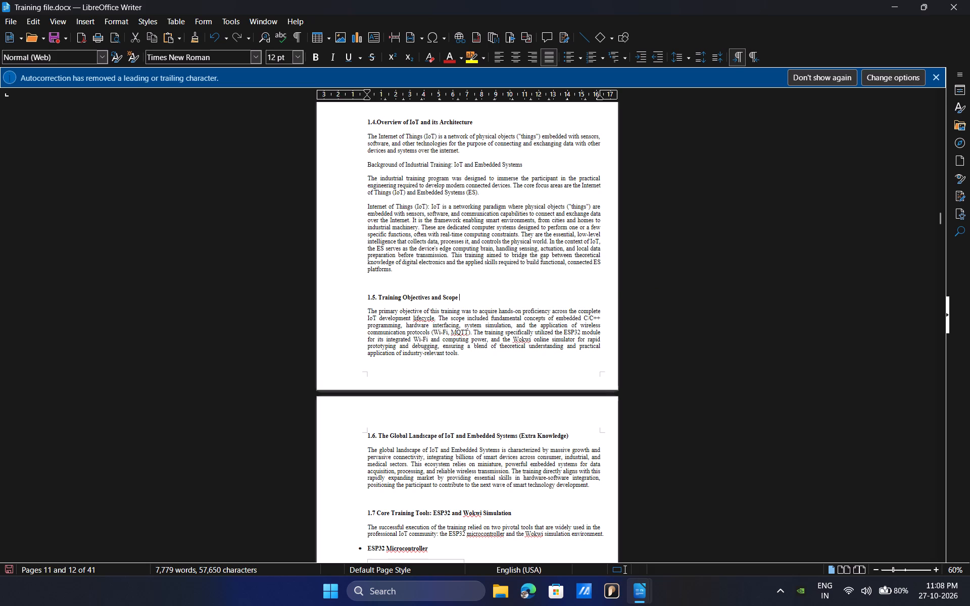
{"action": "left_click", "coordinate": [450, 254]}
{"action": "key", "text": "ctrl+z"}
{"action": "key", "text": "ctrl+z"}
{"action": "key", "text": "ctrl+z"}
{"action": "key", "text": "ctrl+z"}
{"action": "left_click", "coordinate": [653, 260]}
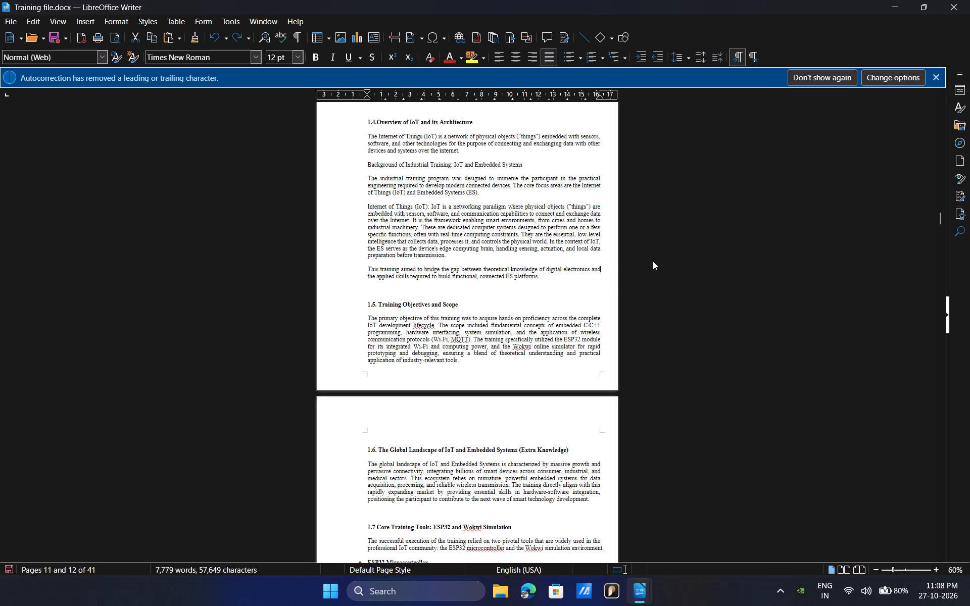
Add six blank lines above the Wokwi Simulation Environment bullet heading so it moves onto the next page with its figure.
{"action": "scroll", "coordinate": [647, 267], "scroll_direction": "down", "scroll_amount": 1}
{"action": "scroll", "coordinate": [647, 267], "scroll_direction": "up", "scroll_amount": 4}
{"action": "scroll", "coordinate": [647, 268], "scroll_direction": "down", "scroll_amount": 2}
{"action": "scroll", "coordinate": [647, 268], "scroll_direction": "up", "scroll_amount": 1}
{"action": "scroll", "coordinate": [647, 268], "scroll_direction": "down", "scroll_amount": 7}
{"action": "scroll", "coordinate": [645, 273], "scroll_direction": "up", "scroll_amount": 1}
{"action": "scroll", "coordinate": [645, 273], "scroll_direction": "down", "scroll_amount": 15}
{"action": "scroll", "coordinate": [628, 298], "scroll_direction": "up", "scroll_amount": 1}
{"action": "scroll", "coordinate": [628, 299], "scroll_direction": "down", "scroll_amount": 2}
{"action": "scroll", "coordinate": [628, 299], "scroll_direction": "up", "scroll_amount": 1}
{"action": "scroll", "coordinate": [628, 299], "scroll_direction": "down", "scroll_amount": 7}
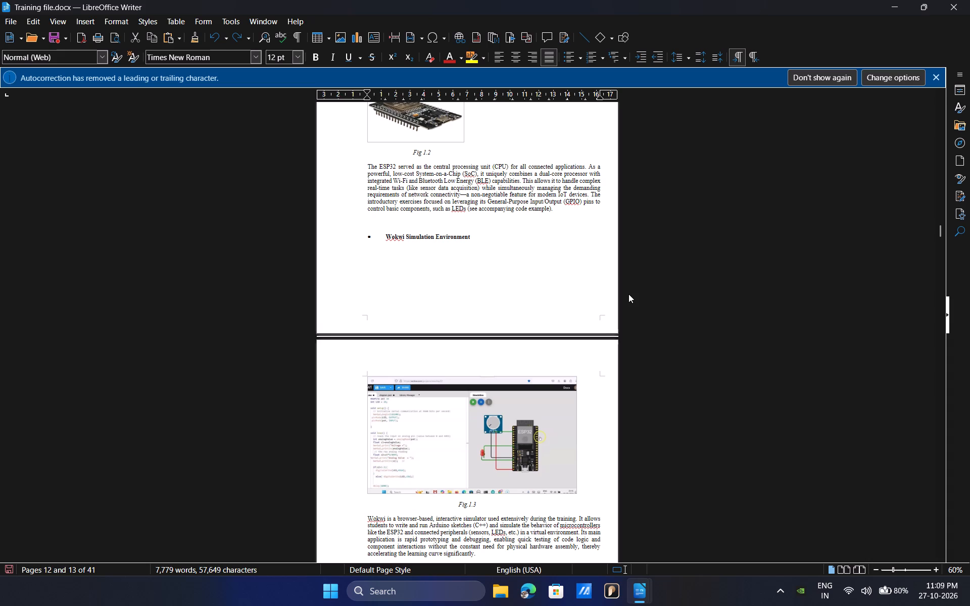
{"action": "left_click", "coordinate": [367, 221]}
{"action": "key", "text": "Return"}
{"action": "key", "text": "Return"}
{"action": "key", "text": "Return"}
{"action": "key", "text": "Return"}
{"action": "key", "text": "Return"}
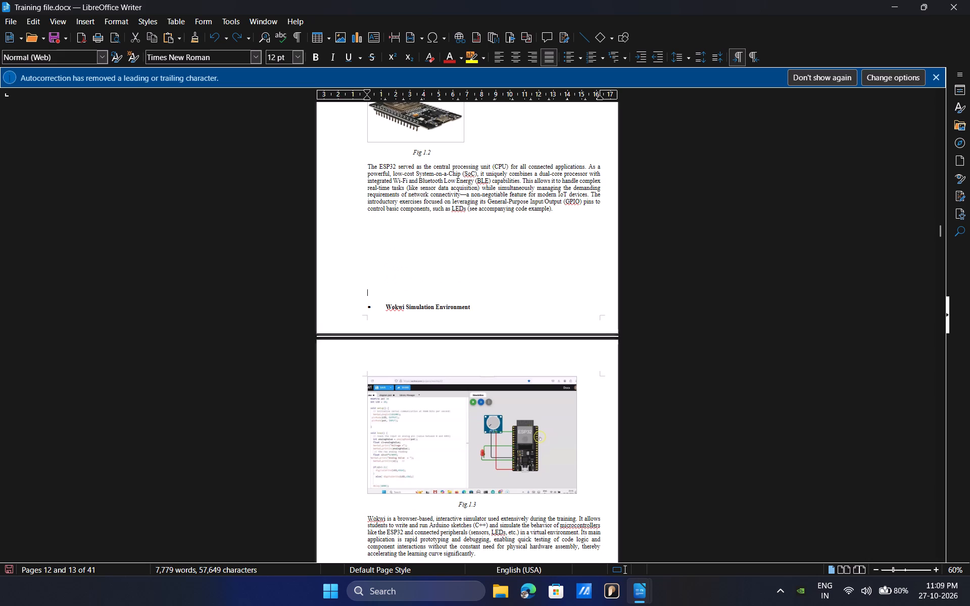
{"action": "key", "text": "Return"}
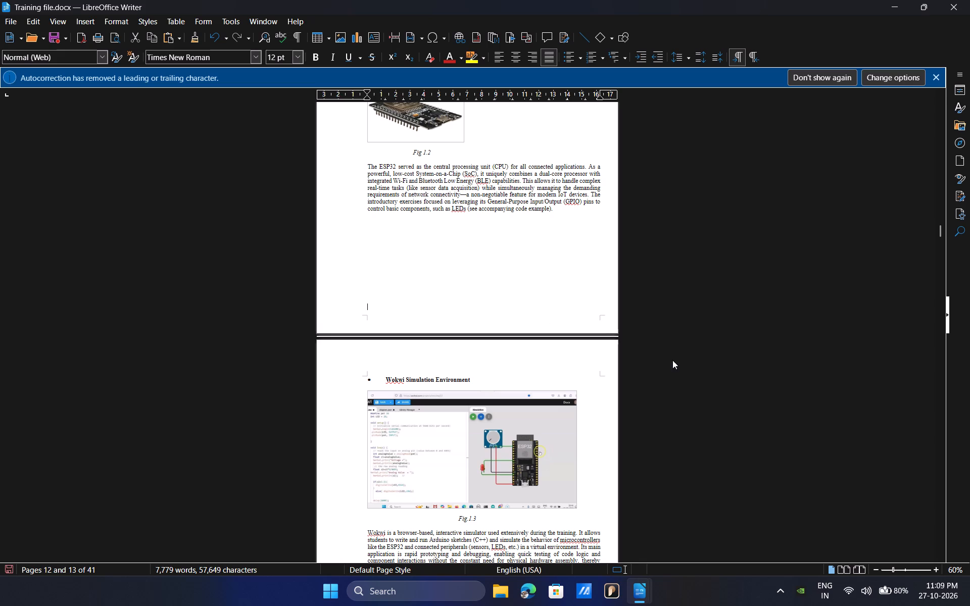
Examine the layout and spacing of the page containing sections 1.6 and 1.7.
{"action": "scroll", "coordinate": [678, 362], "scroll_direction": "up", "scroll_amount": 13}
{"action": "scroll", "coordinate": [678, 362], "scroll_direction": "down", "scroll_amount": 1}
{"action": "scroll", "coordinate": [678, 362], "scroll_direction": "up", "scroll_amount": 3}
{"action": "scroll", "coordinate": [678, 362], "scroll_direction": "down", "scroll_amount": 4}
{"action": "scroll", "coordinate": [678, 362], "scroll_direction": "up", "scroll_amount": 3}
{"action": "scroll", "coordinate": [678, 362], "scroll_direction": "down", "scroll_amount": 2}
{"action": "scroll", "coordinate": [678, 362], "scroll_direction": "up", "scroll_amount": 1}
{"action": "scroll", "coordinate": [678, 362], "scroll_direction": "down", "scroll_amount": 1}
{"action": "scroll", "coordinate": [678, 362], "scroll_direction": "up", "scroll_amount": 1}
{"action": "scroll", "coordinate": [678, 362], "scroll_direction": "down", "scroll_amount": 1}
{"action": "scroll", "coordinate": [678, 362], "scroll_direction": "up", "scroll_amount": 3}
{"action": "scroll", "coordinate": [678, 362], "scroll_direction": "down", "scroll_amount": 1}
{"action": "scroll", "coordinate": [678, 362], "scroll_direction": "up", "scroll_amount": 3}
{"action": "scroll", "coordinate": [678, 362], "scroll_direction": "down", "scroll_amount": 1}
{"action": "scroll", "coordinate": [678, 362], "scroll_direction": "up", "scroll_amount": 1}
{"action": "scroll", "coordinate": [678, 362], "scroll_direction": "down", "scroll_amount": 2}
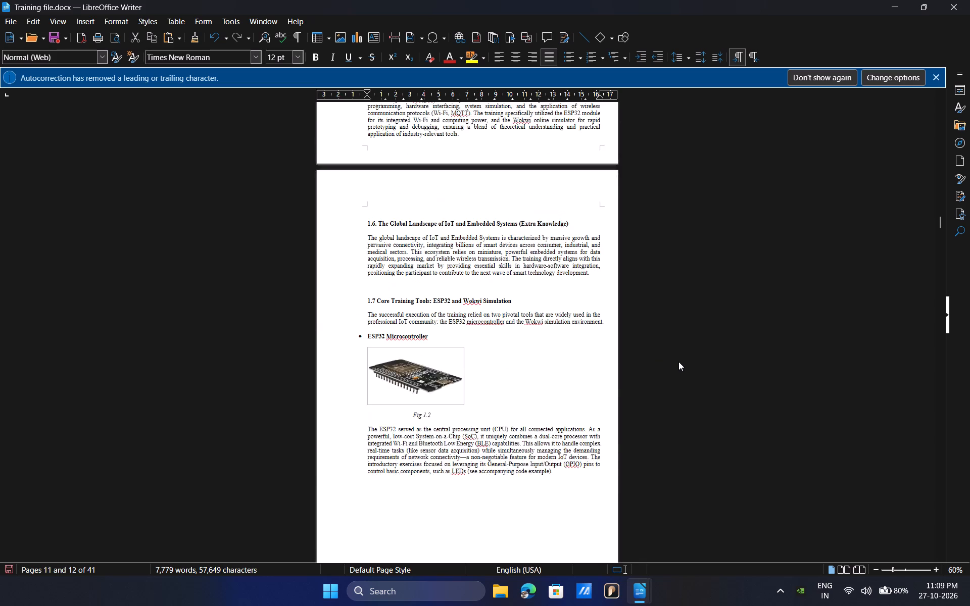
Add 15 blank lines above the Proteus software professional overview bullet heading so it moves onto the page with its figure.
{"action": "scroll", "coordinate": [678, 362], "scroll_direction": "down", "scroll_amount": 20}
{"action": "scroll", "coordinate": [678, 362], "scroll_direction": "up", "scroll_amount": 1}
{"action": "scroll", "coordinate": [678, 362], "scroll_direction": "down", "scroll_amount": 14}
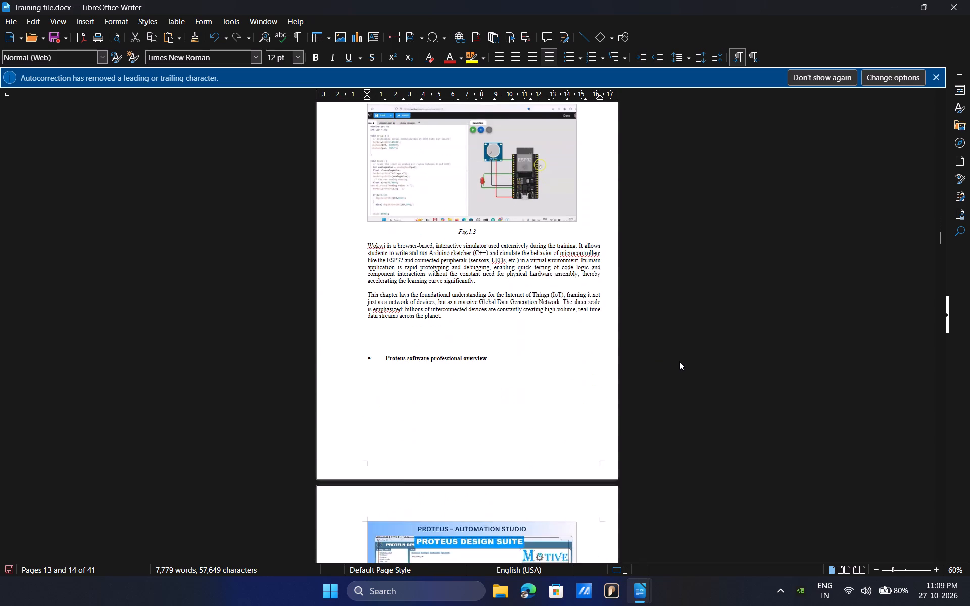
{"action": "left_click", "coordinate": [353, 382]}
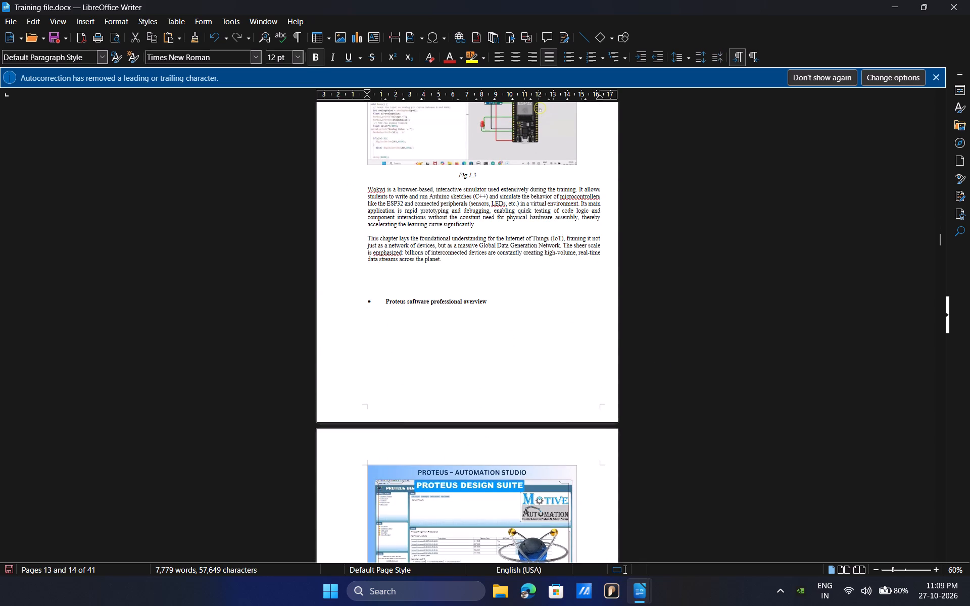
{"action": "left_click", "coordinate": [387, 368]}
{"action": "left_click", "coordinate": [372, 279]}
{"action": "key", "text": "Return"}
{"action": "key", "text": "Return"}
{"action": "key", "text": "Return"}
{"action": "key", "text": "Return"}
{"action": "key", "text": "Return"}
{"action": "key", "text": "Return"}
{"action": "key", "text": "Return"}
{"action": "key", "text": "Return"}
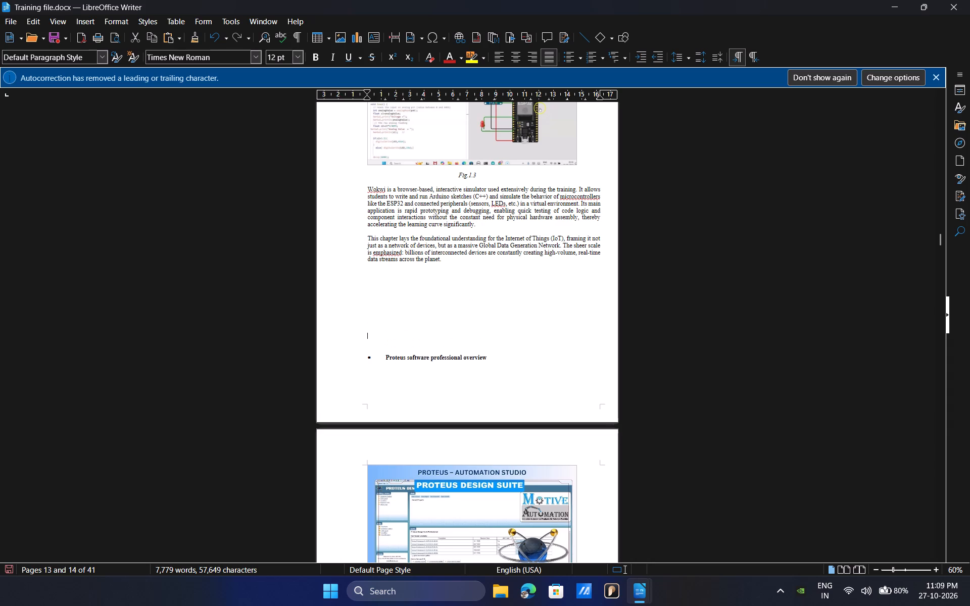
{"action": "key", "text": "Return"}
{"action": "key", "text": "Return"}
{"action": "key", "text": "Return"}
{"action": "key", "text": "Return"}
{"action": "key", "text": "Return"}
{"action": "key", "text": "Return"}
{"action": "key", "text": "Return"}
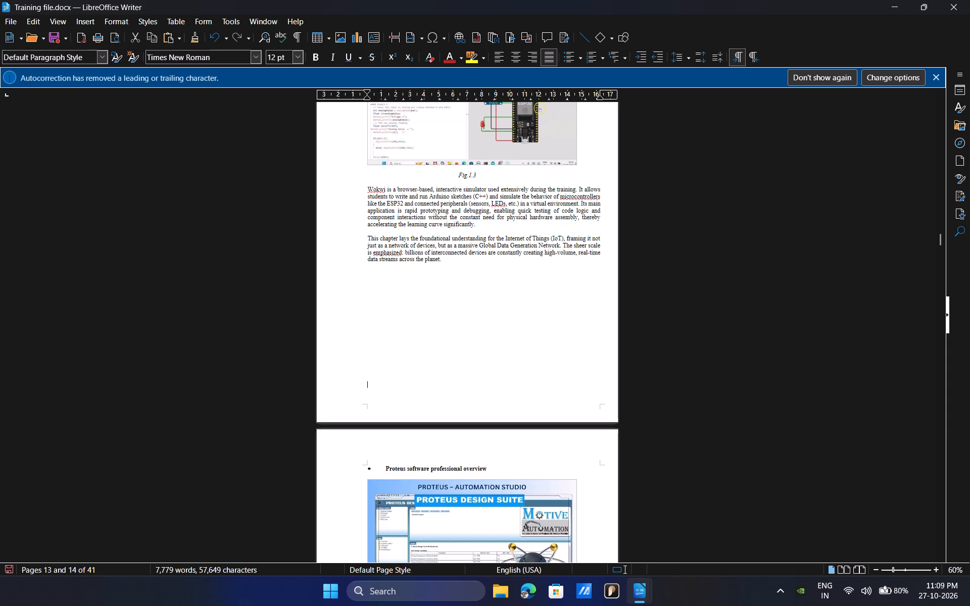
Remove the extra blank lines above the Applications heading, leaving a single blank line below the Core Simulation Capabilities text.
{"action": "scroll", "coordinate": [429, 345], "scroll_direction": "down", "scroll_amount": 6}
{"action": "scroll", "coordinate": [445, 346], "scroll_direction": "up", "scroll_amount": 1}
{"action": "scroll", "coordinate": [445, 346], "scroll_direction": "down", "scroll_amount": 5}
{"action": "scroll", "coordinate": [453, 345], "scroll_direction": "up", "scroll_amount": 2}
{"action": "scroll", "coordinate": [453, 345], "scroll_direction": "down", "scroll_amount": 1}
{"action": "scroll", "coordinate": [453, 345], "scroll_direction": "up", "scroll_amount": 1}
{"action": "scroll", "coordinate": [453, 345], "scroll_direction": "down", "scroll_amount": 4}
{"action": "scroll", "coordinate": [453, 345], "scroll_direction": "up", "scroll_amount": 6}
{"action": "scroll", "coordinate": [454, 344], "scroll_direction": "down", "scroll_amount": 1}
{"action": "scroll", "coordinate": [454, 344], "scroll_direction": "up", "scroll_amount": 1}
{"action": "scroll", "coordinate": [455, 344], "scroll_direction": "down", "scroll_amount": 1}
{"action": "scroll", "coordinate": [455, 344], "scroll_direction": "up", "scroll_amount": 1}
{"action": "scroll", "coordinate": [461, 341], "scroll_direction": "down", "scroll_amount": 1}
{"action": "scroll", "coordinate": [461, 341], "scroll_direction": "up", "scroll_amount": 1}
{"action": "scroll", "coordinate": [461, 341], "scroll_direction": "down", "scroll_amount": 7}
{"action": "scroll", "coordinate": [786, 344], "scroll_direction": "down", "scroll_amount": 13}
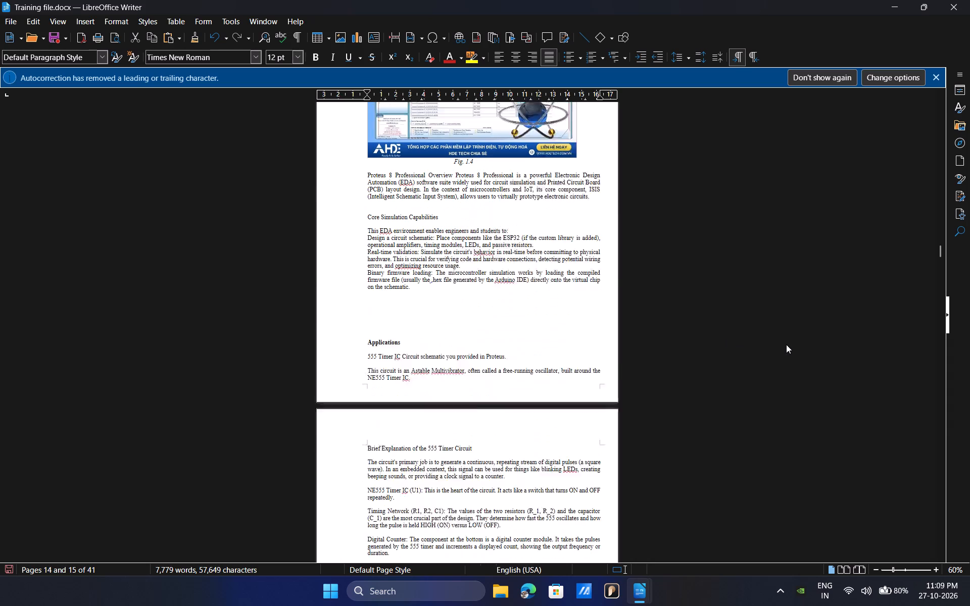
{"action": "left_click", "coordinate": [371, 293]}
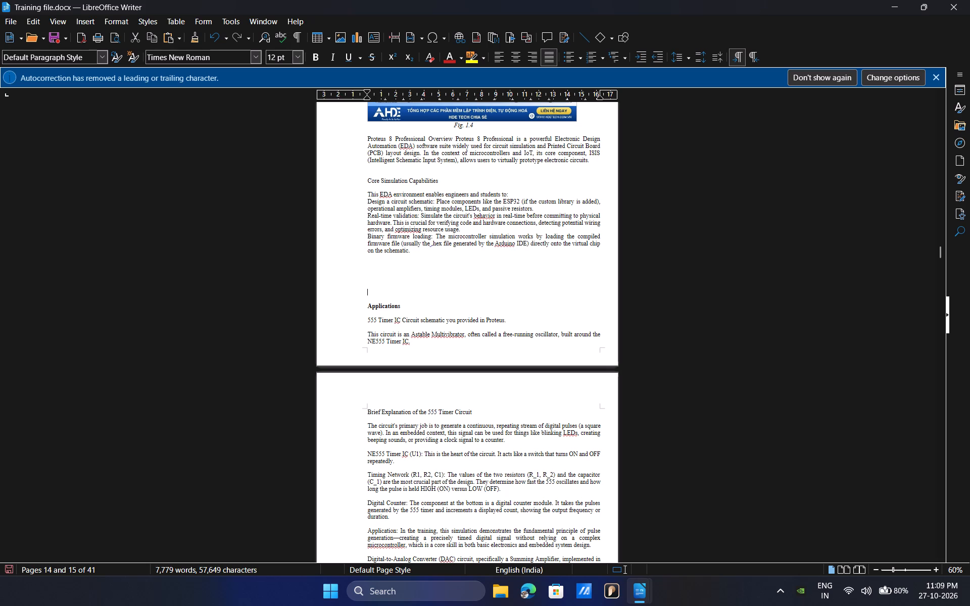
{"action": "key", "text": "Down"}
{"action": "key", "text": "Down"}
{"action": "key", "text": "BackSpace"}
{"action": "key", "text": "BackSpace"}
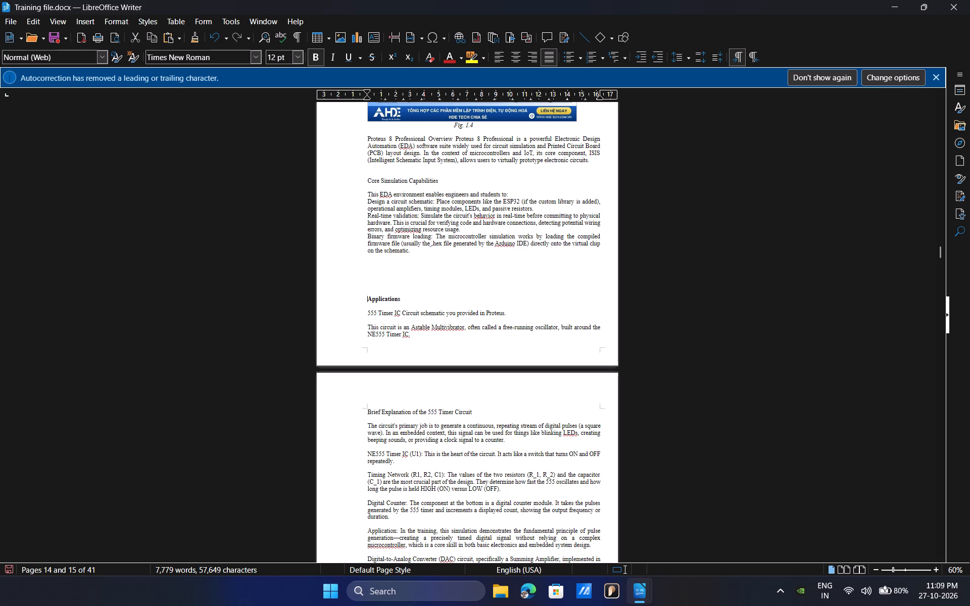
{"action": "key", "text": "BackSpace"}
{"action": "key", "text": "BackSpace"}
{"action": "key", "text": "BackSpace"}
{"action": "key", "text": "BackSpace"}
{"action": "key", "text": "BackSpace"}
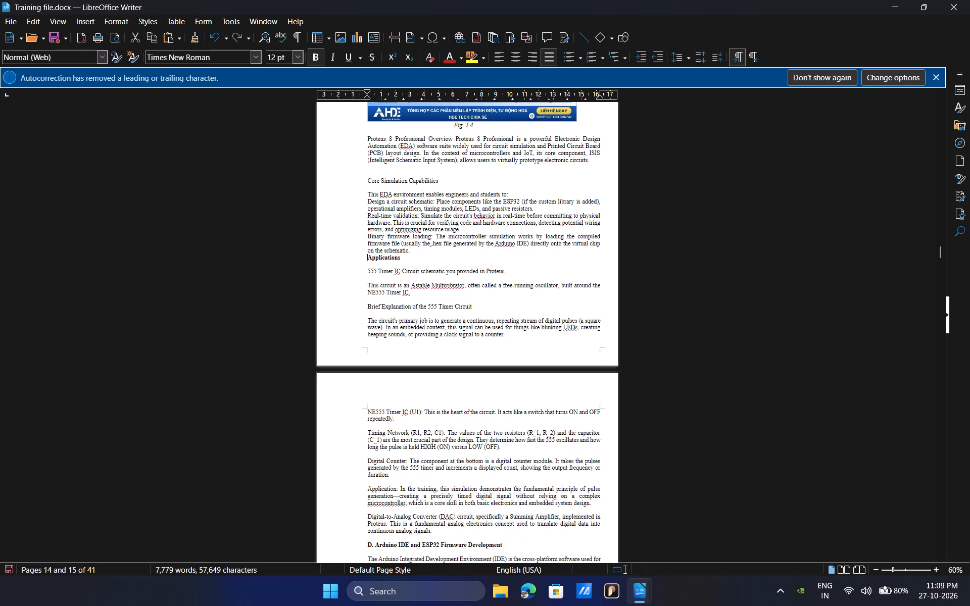
{"action": "key", "text": "Return"}
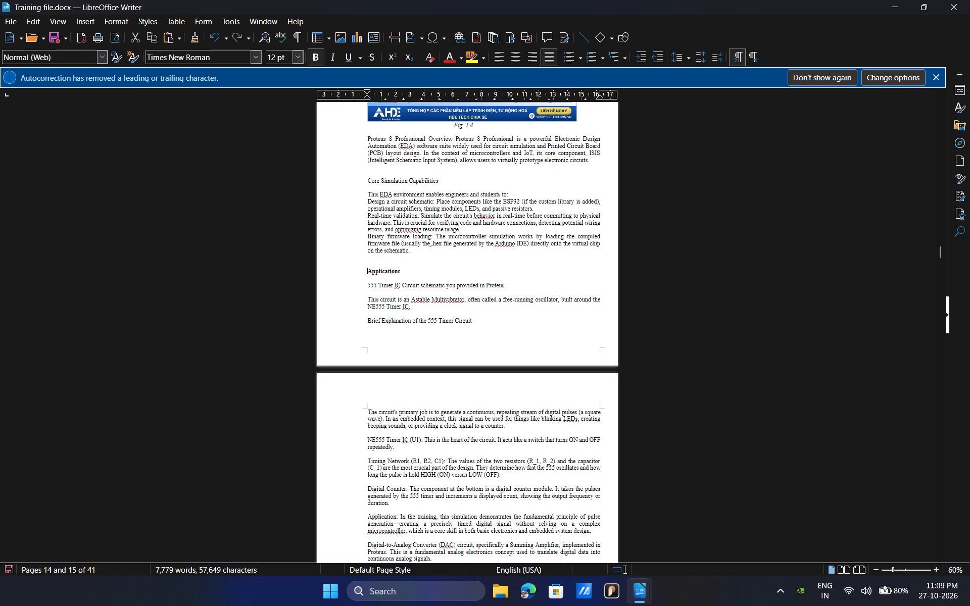
Delete the blank lines above the 1.8 Projects Made using these tools heading.
{"action": "scroll", "coordinate": [373, 298], "scroll_direction": "down", "scroll_amount": 4}
{"action": "scroll", "coordinate": [374, 300], "scroll_direction": "up", "scroll_amount": 1}
{"action": "scroll", "coordinate": [375, 301], "scroll_direction": "down", "scroll_amount": 5}
{"action": "scroll", "coordinate": [375, 301], "scroll_direction": "up", "scroll_amount": 1}
{"action": "scroll", "coordinate": [376, 301], "scroll_direction": "down", "scroll_amount": 1}
{"action": "scroll", "coordinate": [376, 301], "scroll_direction": "up", "scroll_amount": 1}
{"action": "scroll", "coordinate": [376, 301], "scroll_direction": "down", "scroll_amount": 3}
{"action": "scroll", "coordinate": [379, 302], "scroll_direction": "up", "scroll_amount": 1}
{"action": "scroll", "coordinate": [379, 302], "scroll_direction": "down", "scroll_amount": 8}
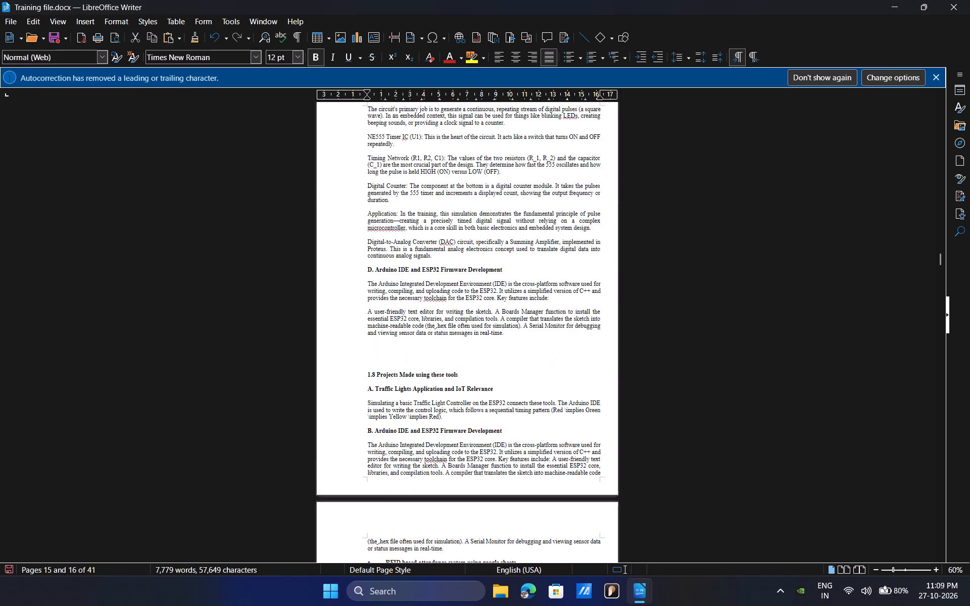
{"action": "scroll", "coordinate": [379, 305], "scroll_direction": "down", "scroll_amount": 3}
{"action": "scroll", "coordinate": [379, 307], "scroll_direction": "up", "scroll_amount": 1}
{"action": "scroll", "coordinate": [378, 307], "scroll_direction": "down", "scroll_amount": 1}
{"action": "left_click", "coordinate": [367, 295]}
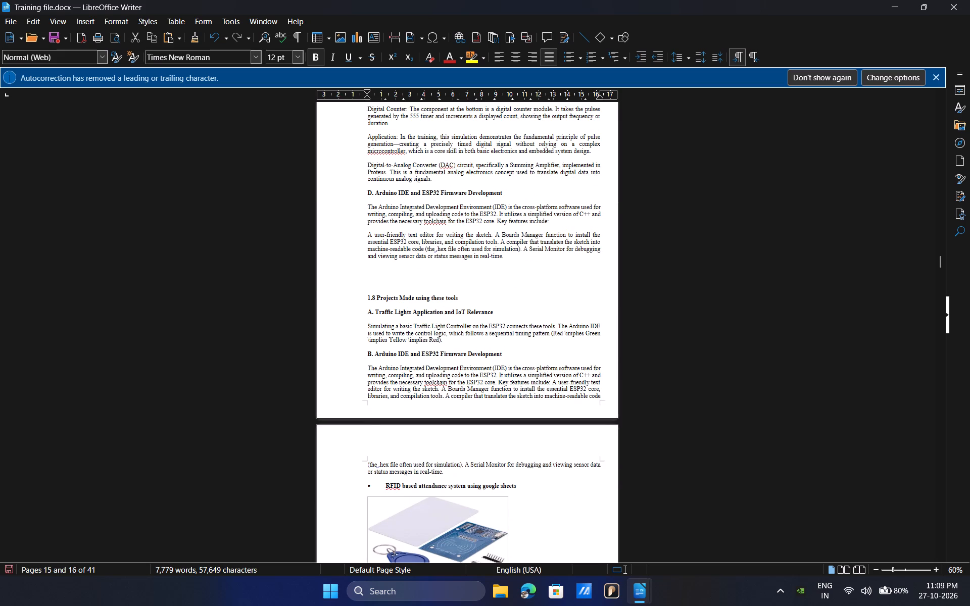
{"action": "key", "text": "BackSpace"}
{"action": "key", "text": "BackSpace"}
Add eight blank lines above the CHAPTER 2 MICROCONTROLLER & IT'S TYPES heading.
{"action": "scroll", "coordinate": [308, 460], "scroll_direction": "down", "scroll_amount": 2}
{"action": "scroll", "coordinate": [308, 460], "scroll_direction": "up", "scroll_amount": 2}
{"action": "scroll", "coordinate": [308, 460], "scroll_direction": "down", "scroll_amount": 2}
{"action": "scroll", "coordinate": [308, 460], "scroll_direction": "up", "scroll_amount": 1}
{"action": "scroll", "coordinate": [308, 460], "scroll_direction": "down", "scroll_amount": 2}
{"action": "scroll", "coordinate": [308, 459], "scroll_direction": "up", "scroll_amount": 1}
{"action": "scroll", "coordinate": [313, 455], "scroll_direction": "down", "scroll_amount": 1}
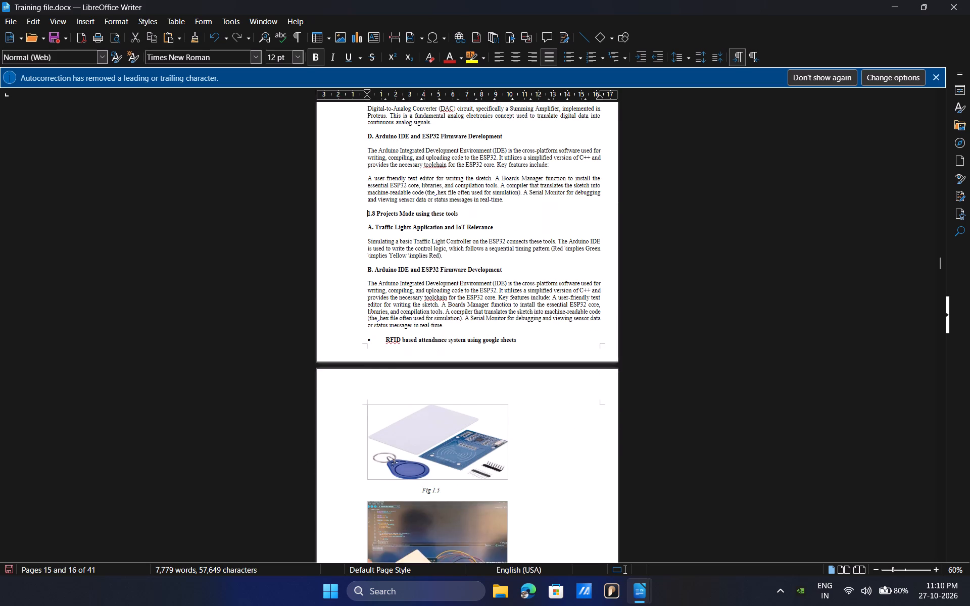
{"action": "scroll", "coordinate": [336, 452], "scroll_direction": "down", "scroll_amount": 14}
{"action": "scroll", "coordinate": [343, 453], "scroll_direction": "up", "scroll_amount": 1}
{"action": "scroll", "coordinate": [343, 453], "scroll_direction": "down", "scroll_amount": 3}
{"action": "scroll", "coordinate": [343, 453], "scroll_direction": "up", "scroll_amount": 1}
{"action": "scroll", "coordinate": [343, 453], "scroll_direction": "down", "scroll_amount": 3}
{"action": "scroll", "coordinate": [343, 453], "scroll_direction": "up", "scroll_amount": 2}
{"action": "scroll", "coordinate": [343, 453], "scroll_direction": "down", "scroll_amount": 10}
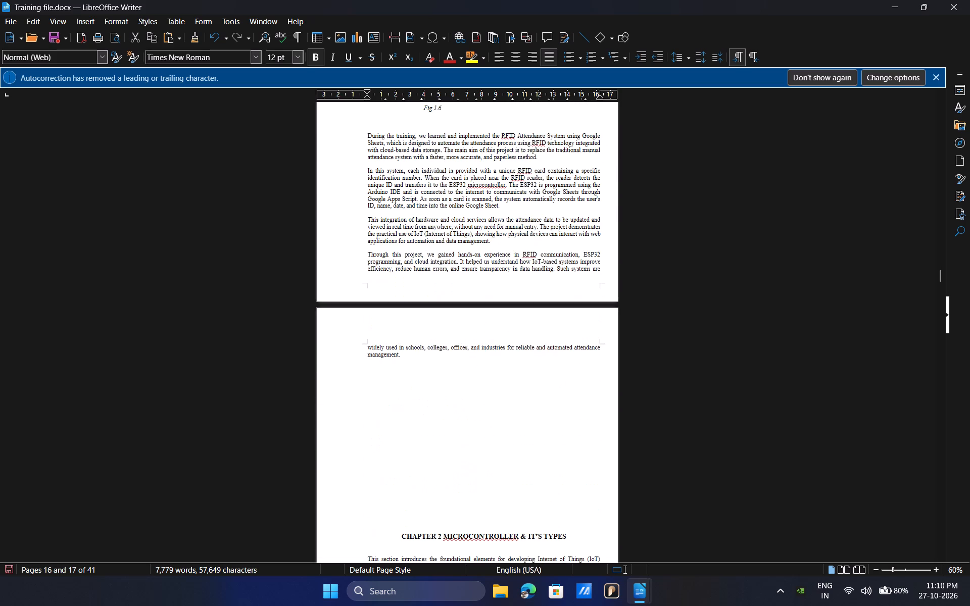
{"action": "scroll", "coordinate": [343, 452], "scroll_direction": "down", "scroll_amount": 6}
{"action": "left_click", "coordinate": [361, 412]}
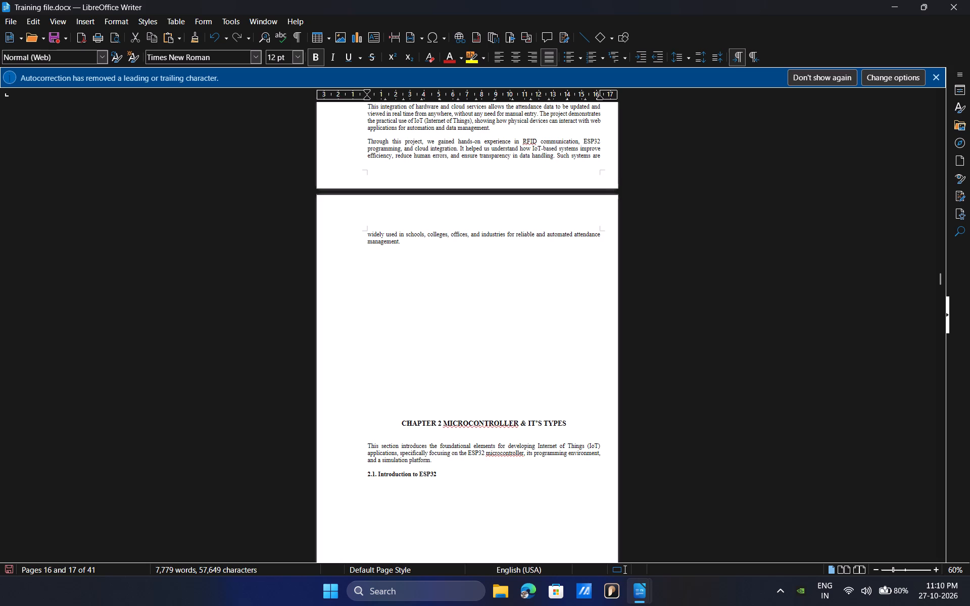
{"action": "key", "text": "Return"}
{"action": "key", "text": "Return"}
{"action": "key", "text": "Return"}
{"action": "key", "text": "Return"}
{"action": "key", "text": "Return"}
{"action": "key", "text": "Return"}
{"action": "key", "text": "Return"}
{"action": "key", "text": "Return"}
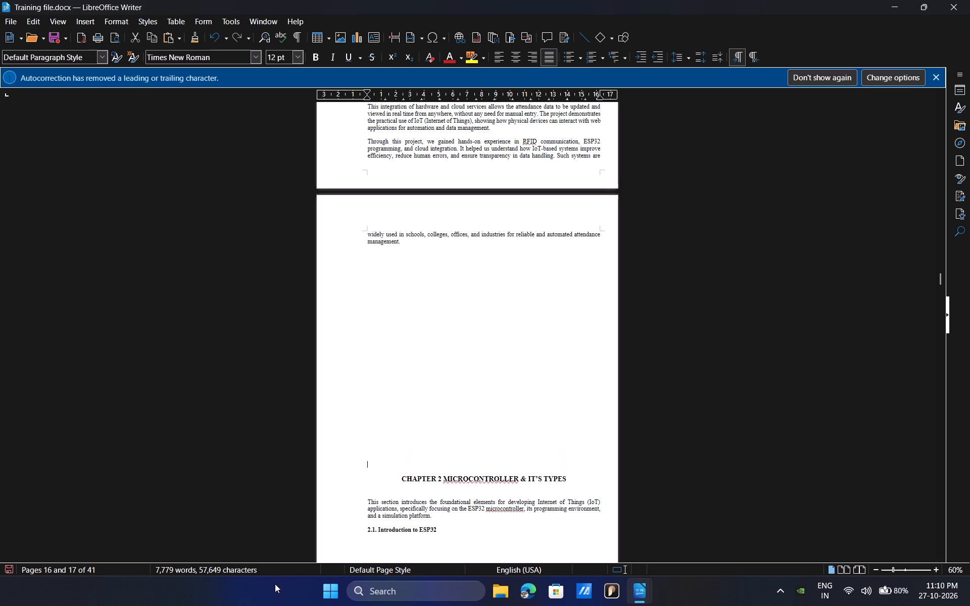
Delete the blank line between the Fig 1.6 caption and the RFID attendance system text.
{"action": "scroll", "coordinate": [475, 237], "scroll_direction": "up", "scroll_amount": 4}
{"action": "scroll", "coordinate": [474, 237], "scroll_direction": "down", "scroll_amount": 1}
{"action": "scroll", "coordinate": [474, 237], "scroll_direction": "up", "scroll_amount": 12}
{"action": "scroll", "coordinate": [473, 240], "scroll_direction": "down", "scroll_amount": 2}
{"action": "scroll", "coordinate": [473, 240], "scroll_direction": "up", "scroll_amount": 4}
{"action": "scroll", "coordinate": [473, 240], "scroll_direction": "down", "scroll_amount": 3}
{"action": "scroll", "coordinate": [473, 240], "scroll_direction": "up", "scroll_amount": 1}
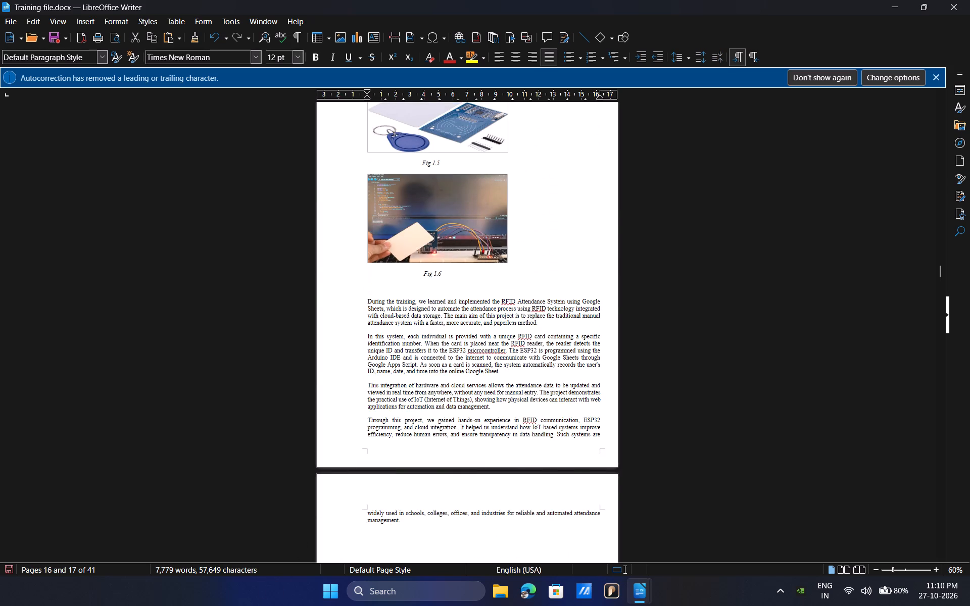
{"action": "left_click", "coordinate": [434, 288]}
{"action": "key", "text": "BackSpace"}
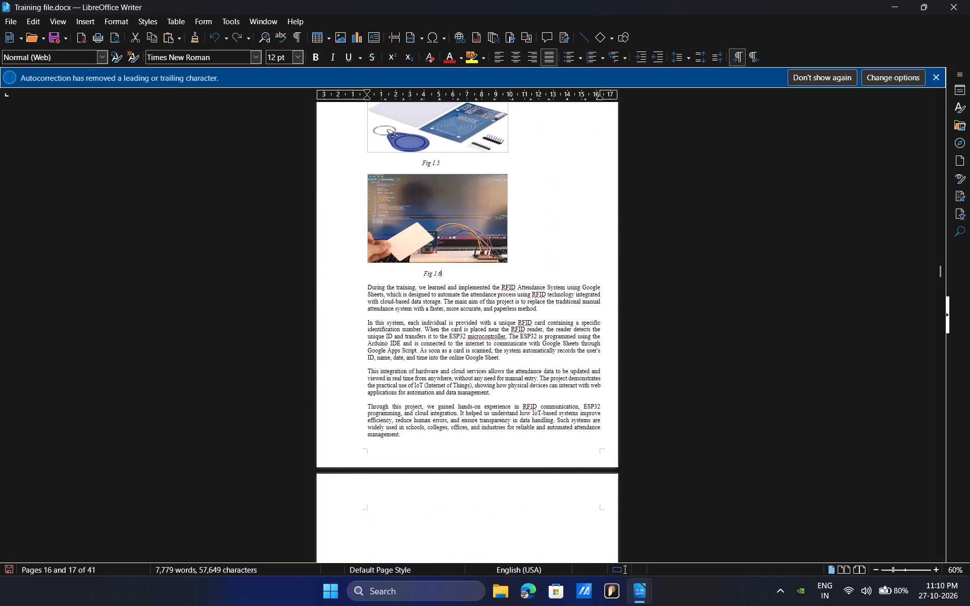
Delete the run of blank lines above the Chapter 2 heading, keeping the heading centred on its own line near the top of its page.
{"action": "scroll", "coordinate": [725, 324], "scroll_direction": "down", "scroll_amount": 1}
{"action": "scroll", "coordinate": [725, 324], "scroll_direction": "up", "scroll_amount": 1}
{"action": "scroll", "coordinate": [729, 326], "scroll_direction": "down", "scroll_amount": 2}
{"action": "scroll", "coordinate": [729, 326], "scroll_direction": "up", "scroll_amount": 3}
{"action": "scroll", "coordinate": [729, 326], "scroll_direction": "down", "scroll_amount": 7}
{"action": "scroll", "coordinate": [729, 326], "scroll_direction": "up", "scroll_amount": 3}
{"action": "scroll", "coordinate": [729, 326], "scroll_direction": "down", "scroll_amount": 2}
{"action": "scroll", "coordinate": [416, 463], "scroll_direction": "down", "scroll_amount": 11}
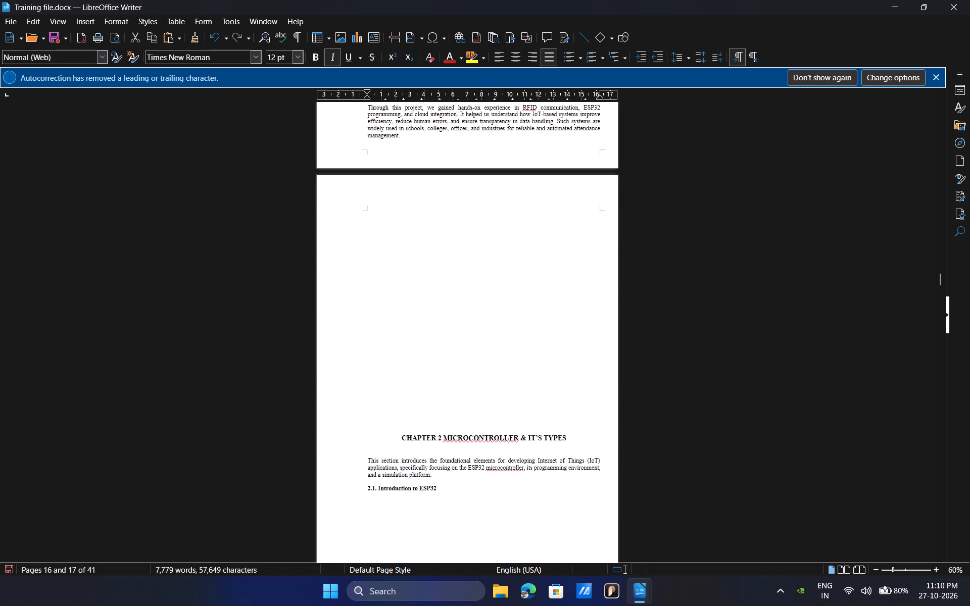
{"action": "left_click", "coordinate": [398, 437]}
{"action": "key", "text": "BackSpace"}
{"action": "key", "text": "BackSpace"}
{"action": "key", "text": "BackSpace"}
{"action": "key", "text": "BackSpace"}
{"action": "key", "text": "BackSpace"}
{"action": "key", "text": "BackSpace"}
{"action": "key", "text": "BackSpace"}
{"action": "key", "text": "BackSpace"}
{"action": "key", "text": "BackSpace"}
{"action": "key", "text": "BackSpace"}
{"action": "key", "text": "BackSpace"}
{"action": "key", "text": "BackSpace"}
{"action": "key", "text": "BackSpace"}
{"action": "key", "text": "BackSpace"}
{"action": "key", "text": "BackSpace"}
{"action": "key", "text": "BackSpace"}
{"action": "key", "text": "BackSpace"}
{"action": "key", "text": "BackSpace"}
{"action": "key", "text": "BackSpace"}
{"action": "key", "text": "BackSpace"}
{"action": "key", "text": "BackSpace"}
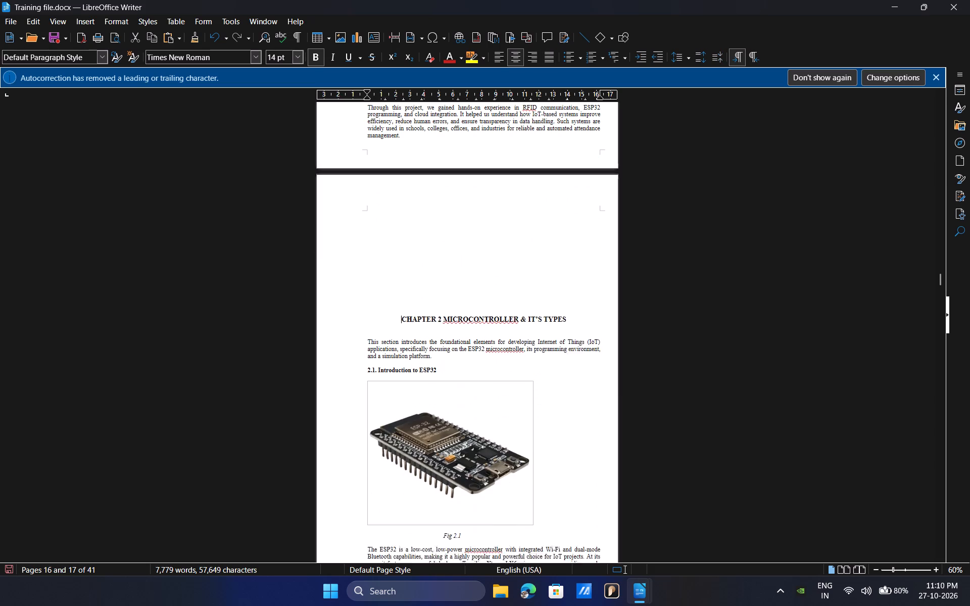
{"action": "key", "text": "BackSpace"}
{"action": "key", "text": "BackSpace"}
{"action": "key", "text": "BackSpace"}
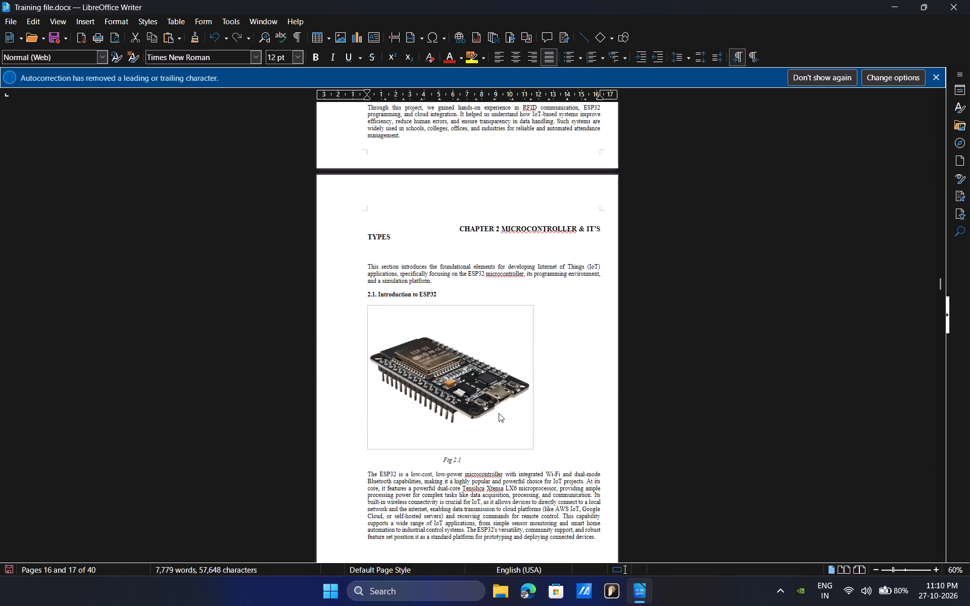
{"action": "key", "text": "ctrl+z"}
{"action": "key", "text": "ctrl+z"}
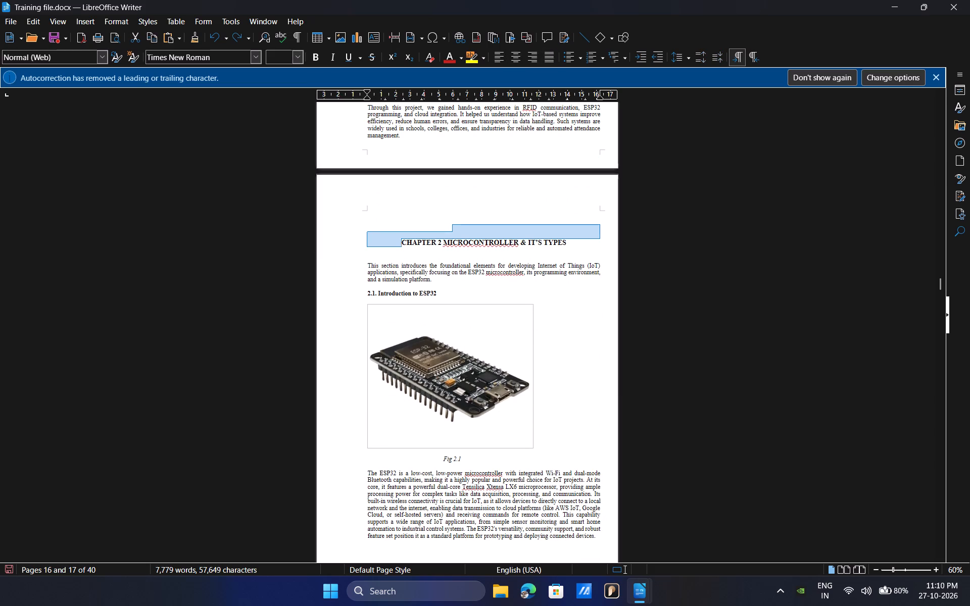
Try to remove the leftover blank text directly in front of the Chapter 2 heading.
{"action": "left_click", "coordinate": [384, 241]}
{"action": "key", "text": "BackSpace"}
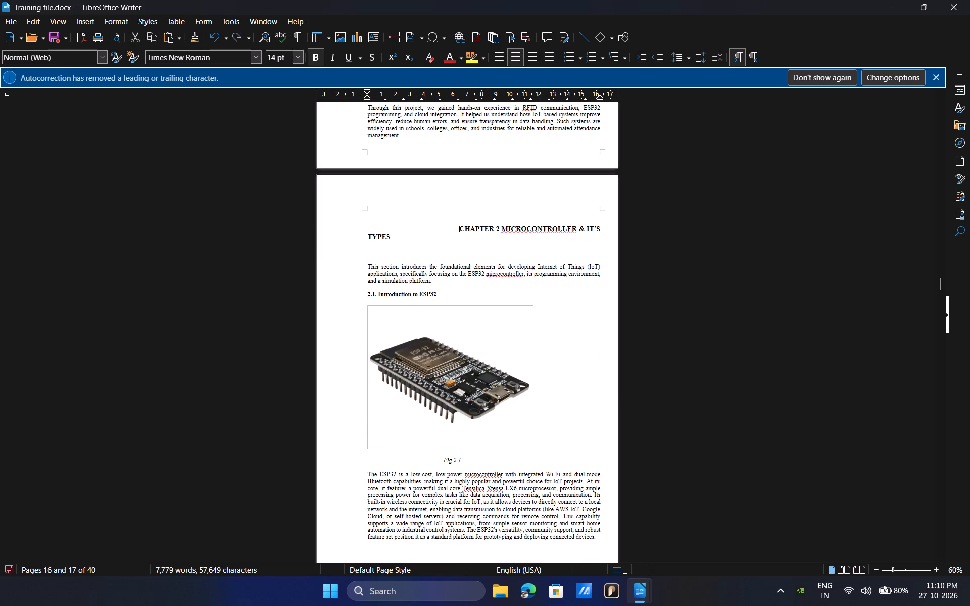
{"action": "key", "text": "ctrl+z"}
Delete the leftover spaces and blank line above the Chapter 2 heading so it starts at the top margin of its page.
{"action": "left_click", "coordinate": [398, 236]}
{"action": "left_click", "coordinate": [429, 227]}
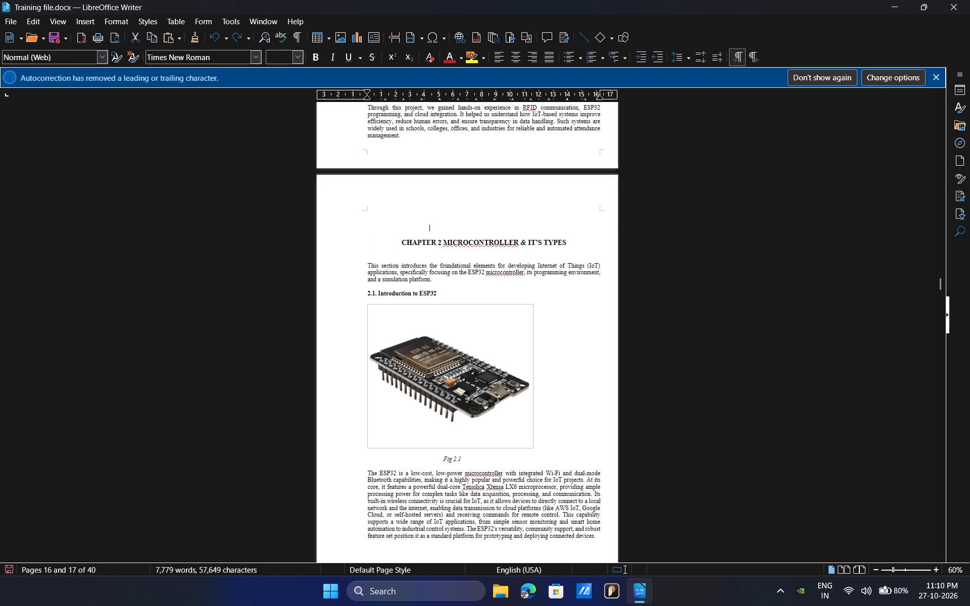
{"action": "left_click", "coordinate": [456, 219]}
{"action": "left_click", "coordinate": [455, 234]}
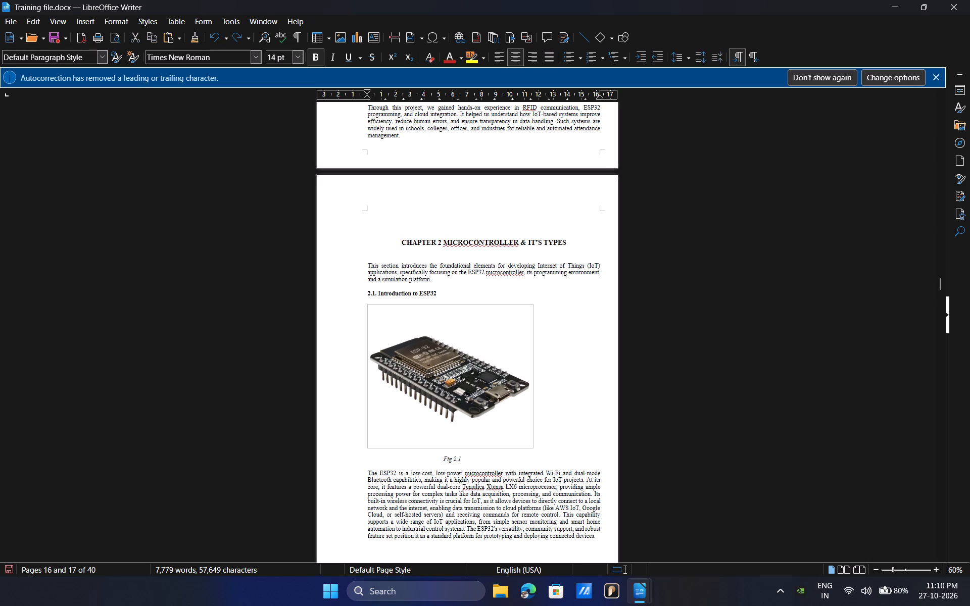
{"action": "left_click", "coordinate": [413, 233]}
{"action": "left_click", "coordinate": [421, 217]}
{"action": "left_click", "coordinate": [422, 222]}
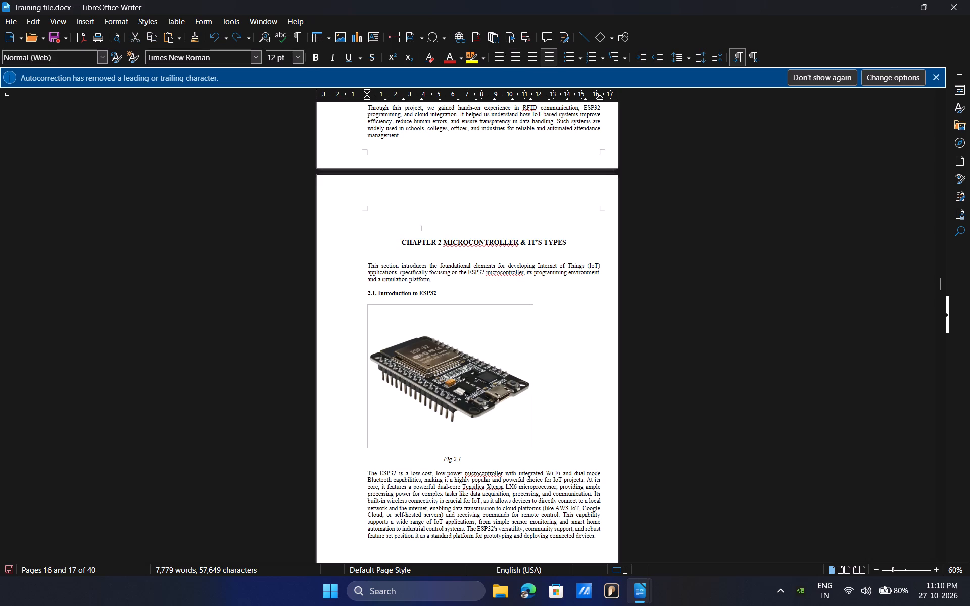
{"action": "key", "text": "BackSpace"}
{"action": "key", "text": "BackSpace"}
{"action": "key", "text": "BackSpace"}
{"action": "key", "text": "BackSpace"}
{"action": "key", "text": "BackSpace"}
{"action": "key", "text": "BackSpace"}
{"action": "key", "text": "BackSpace"}
{"action": "key", "text": "BackSpace"}
{"action": "key", "text": "BackSpace"}
{"action": "key", "text": "BackSpace"}
{"action": "key", "text": "BackSpace"}
{"action": "key", "text": "BackSpace"}
{"action": "key", "text": "BackSpace"}
{"action": "key", "text": "BackSpace"}
{"action": "key", "text": "BackSpace"}
{"action": "key", "text": "BackSpace"}
{"action": "key", "text": "BackSpace"}
{"action": "key", "text": "BackSpace"}
{"action": "key", "text": "BackSpace"}
{"action": "key", "text": "BackSpace"}
{"action": "key", "text": "BackSpace"}
{"action": "key", "text": "BackSpace"}
{"action": "key", "text": "BackSpace"}
{"action": "key", "text": "BackSpace"}
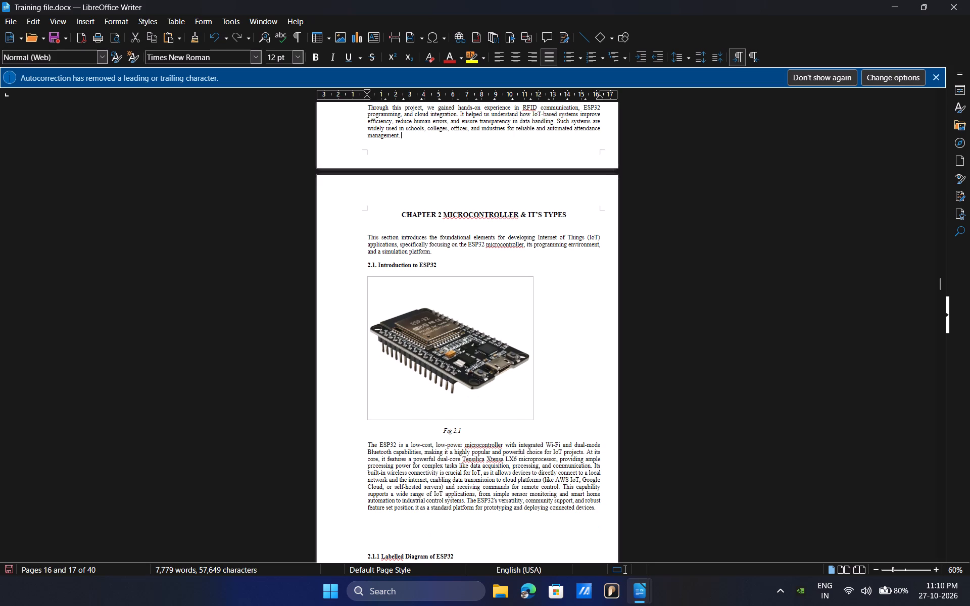
Examine the layout around the page break between the RFID project text and the Chapter 2 heading.
{"action": "left_click", "coordinate": [736, 276]}
{"action": "scroll", "coordinate": [663, 376], "scroll_direction": "up", "scroll_amount": 1}
{"action": "scroll", "coordinate": [662, 376], "scroll_direction": "down", "scroll_amount": 2}
{"action": "scroll", "coordinate": [662, 376], "scroll_direction": "up", "scroll_amount": 3}
{"action": "scroll", "coordinate": [662, 376], "scroll_direction": "down", "scroll_amount": 1}
{"action": "scroll", "coordinate": [662, 376], "scroll_direction": "up", "scroll_amount": 3}
{"action": "scroll", "coordinate": [662, 376], "scroll_direction": "down", "scroll_amount": 3}
{"action": "scroll", "coordinate": [662, 376], "scroll_direction": "up", "scroll_amount": 4}
{"action": "scroll", "coordinate": [661, 375], "scroll_direction": "down", "scroll_amount": 1}
{"action": "scroll", "coordinate": [661, 375], "scroll_direction": "up", "scroll_amount": 1}
{"action": "scroll", "coordinate": [661, 375], "scroll_direction": "down", "scroll_amount": 2}
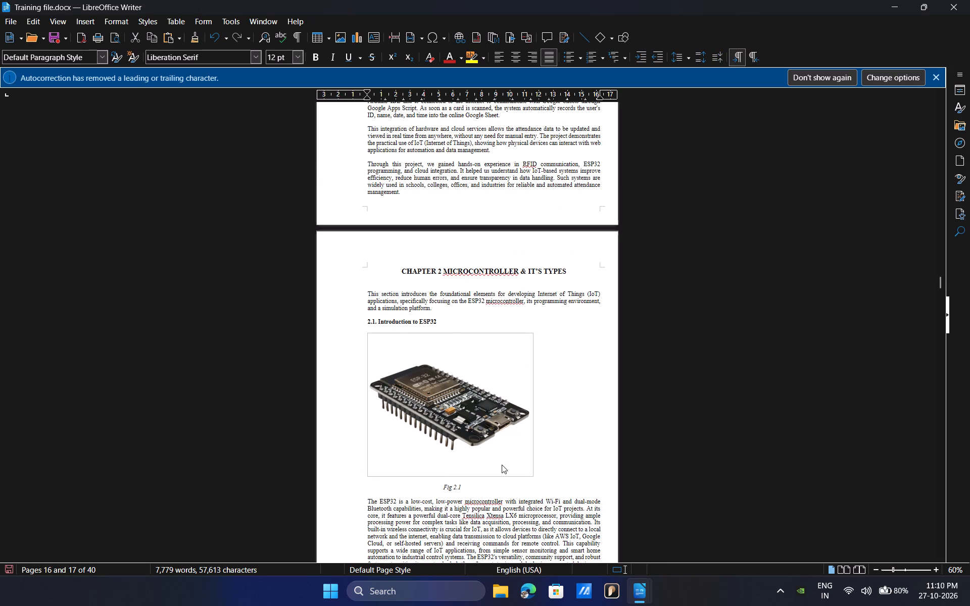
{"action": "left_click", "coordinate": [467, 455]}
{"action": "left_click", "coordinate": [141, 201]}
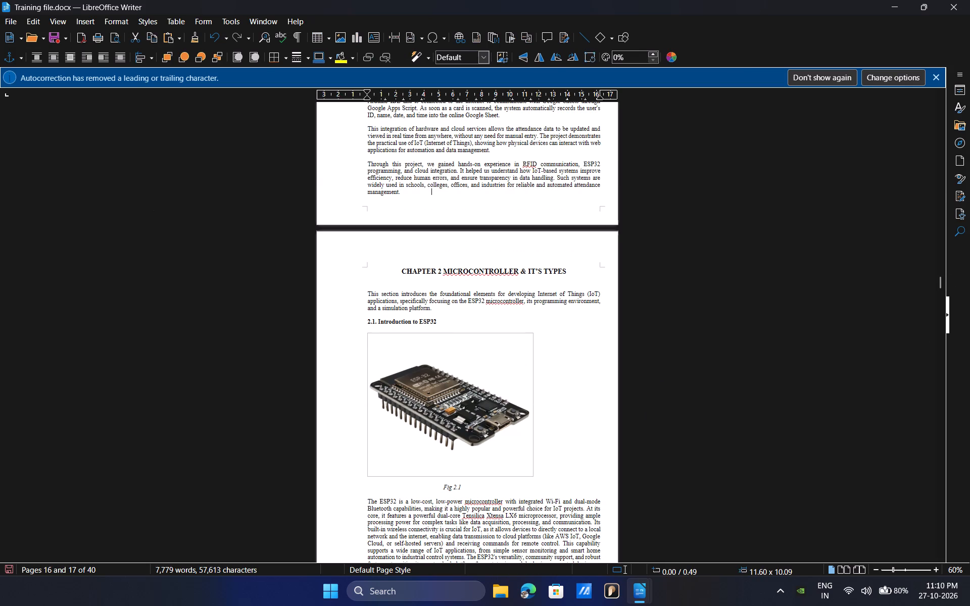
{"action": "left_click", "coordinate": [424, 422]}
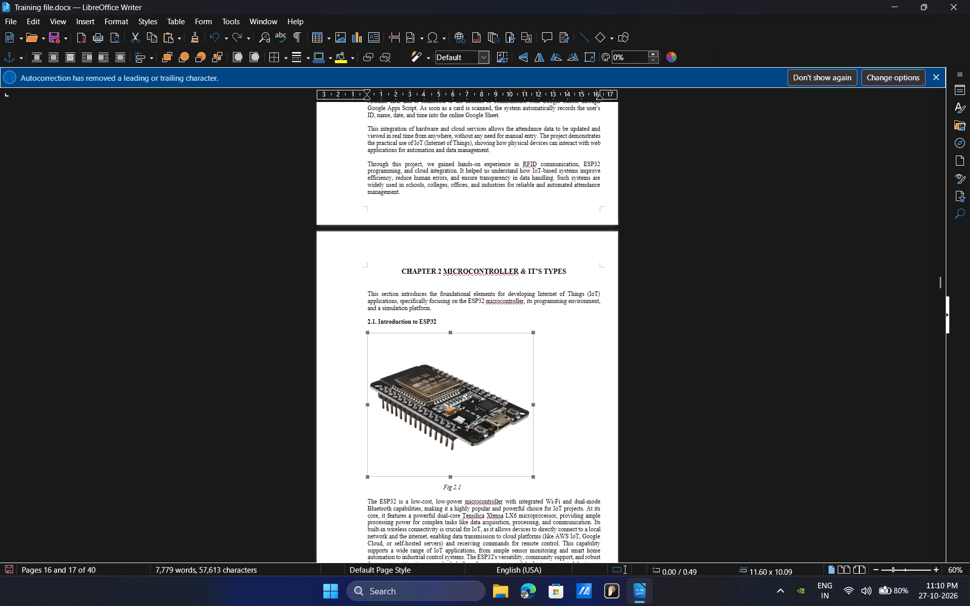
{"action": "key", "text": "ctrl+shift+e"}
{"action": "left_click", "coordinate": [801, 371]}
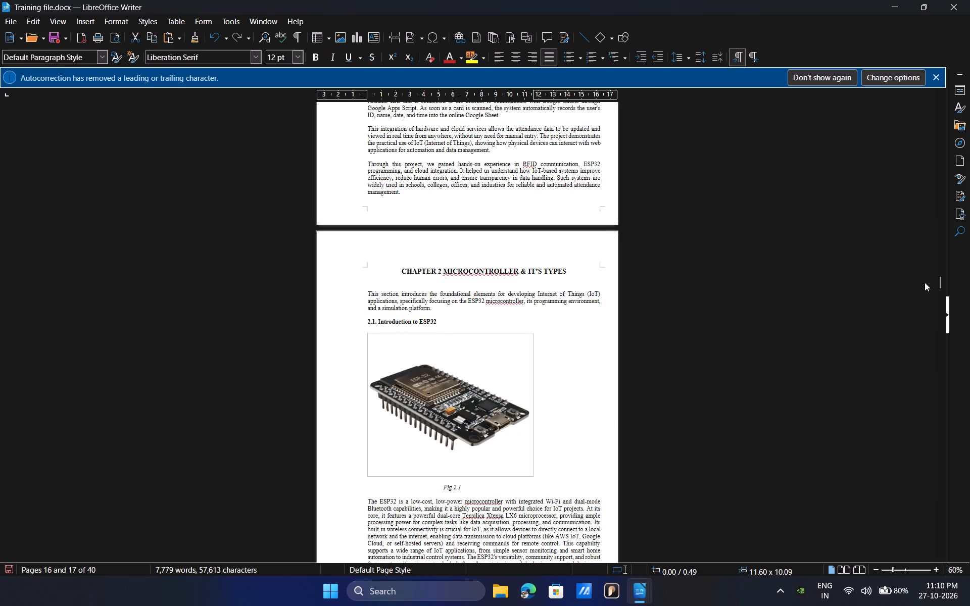
Add four blank lines above the 2.1.1 Labelled Diagram of ESP32 heading so it moves onto the page with its pinout figure.
{"action": "left_click_drag", "start_coordinate": [938, 280], "coordinate": [939, 288]}
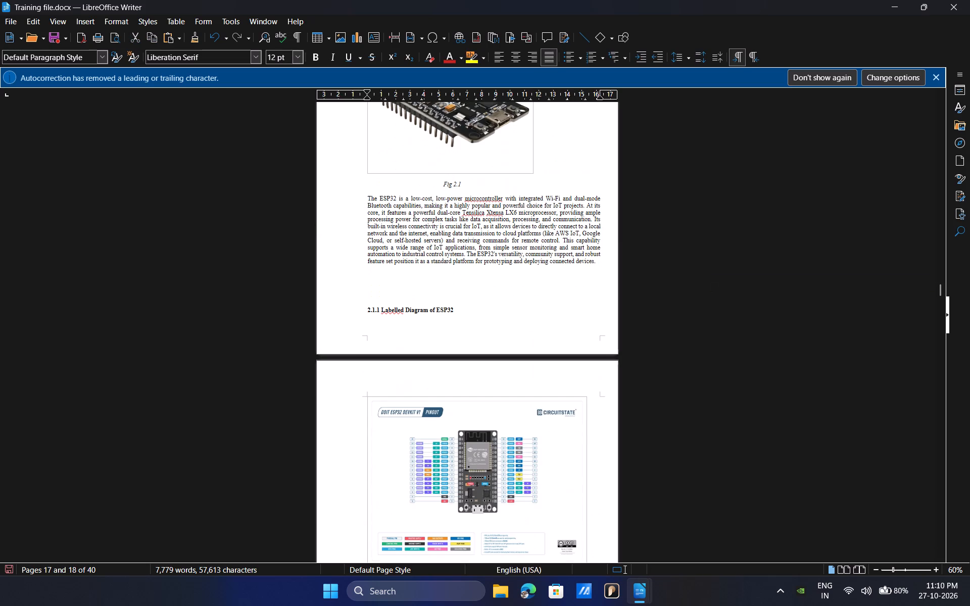
{"action": "left_click", "coordinate": [412, 295]}
{"action": "key", "text": "Return"}
{"action": "key", "text": "Return"}
{"action": "key", "text": "Return"}
{"action": "key", "text": "Return"}
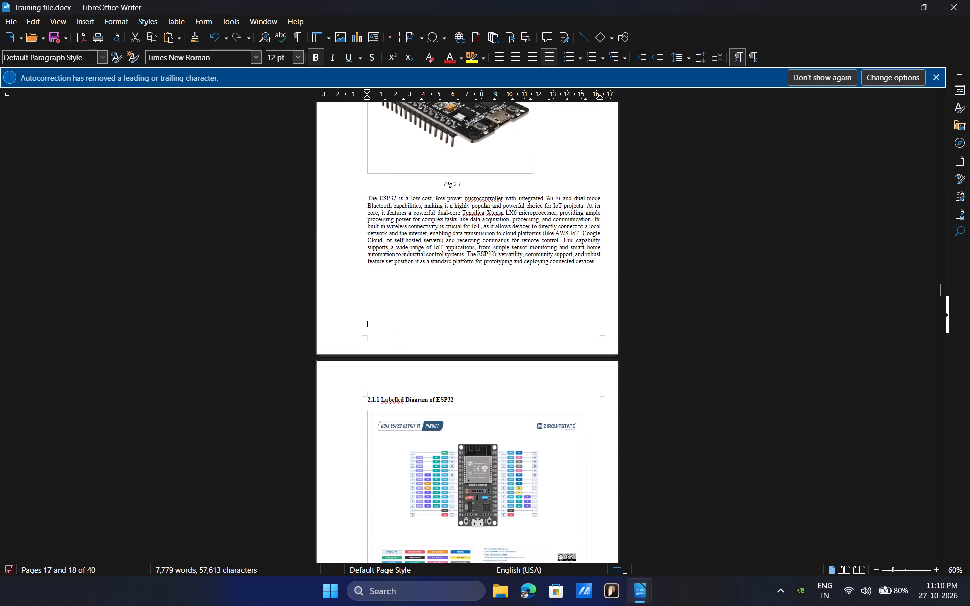
Insert three blank lines above the 2.3 Wokiwi Simulation Overview heading.
{"action": "left_click_drag", "start_coordinate": [940, 287], "coordinate": [940, 300]}
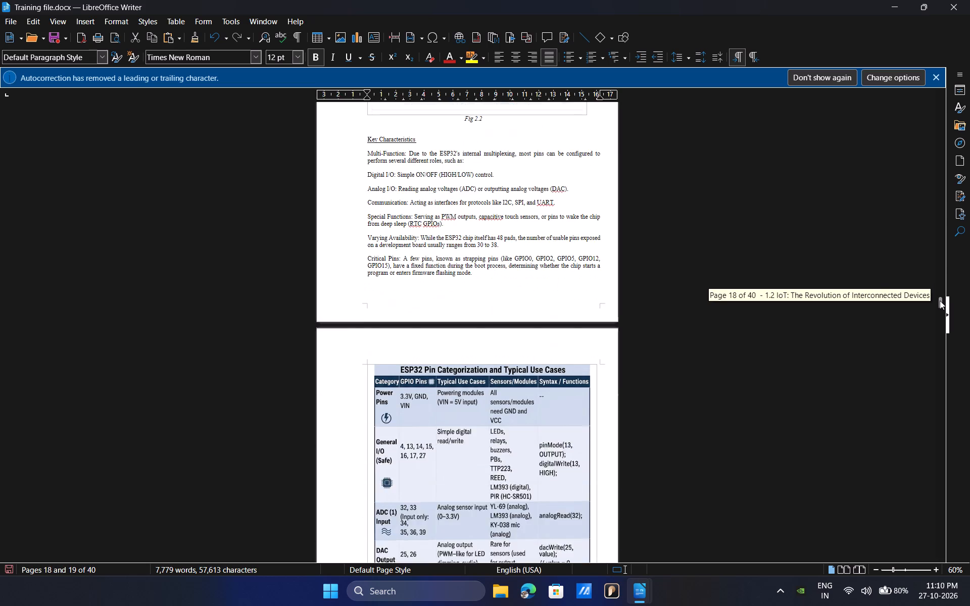
{"action": "left_click_drag", "start_coordinate": [940, 300], "coordinate": [937, 320]}
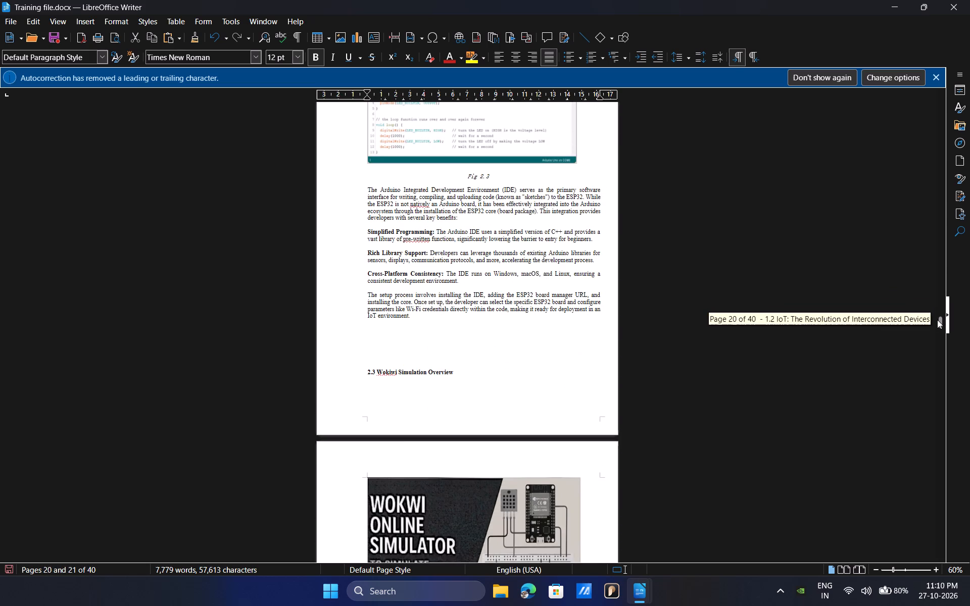
{"action": "left_click_drag", "start_coordinate": [937, 320], "coordinate": [936, 325]}
{"action": "left_click", "coordinate": [437, 162]}
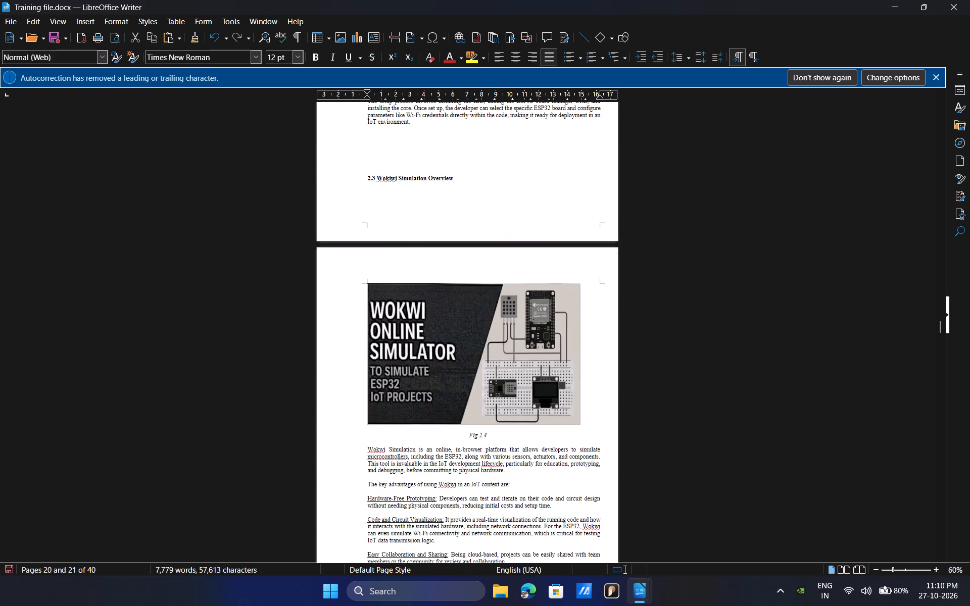
{"action": "key", "text": "Return"}
{"action": "key", "text": "Return"}
{"action": "key", "text": "Return"}
Delete the blank lines above the Chapter 3 SENSORS heading so it starts at the top margin of its page.
{"action": "left_click_drag", "start_coordinate": [939, 326], "coordinate": [938, 352]}
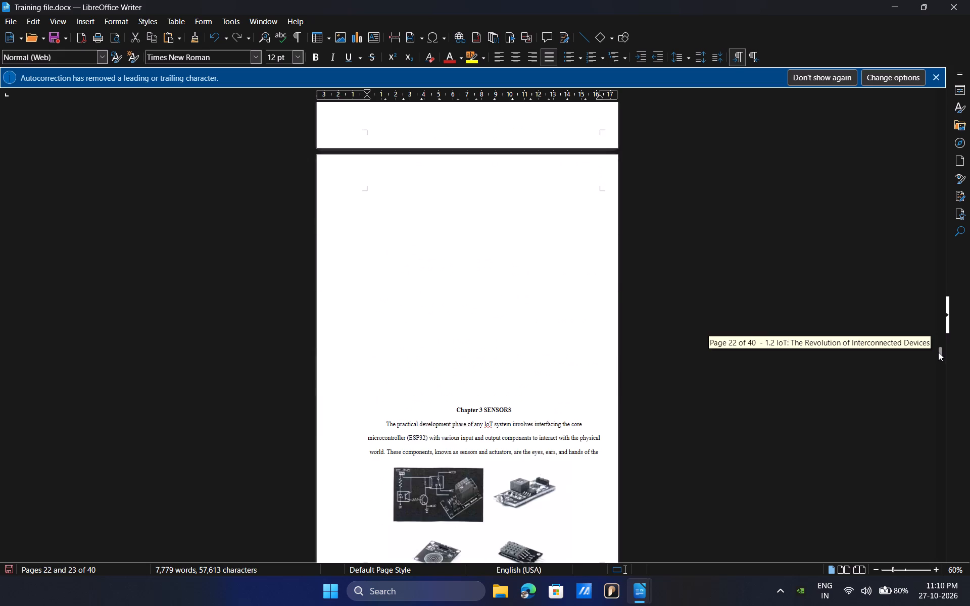
{"action": "left_click_drag", "start_coordinate": [938, 352], "coordinate": [933, 354]}
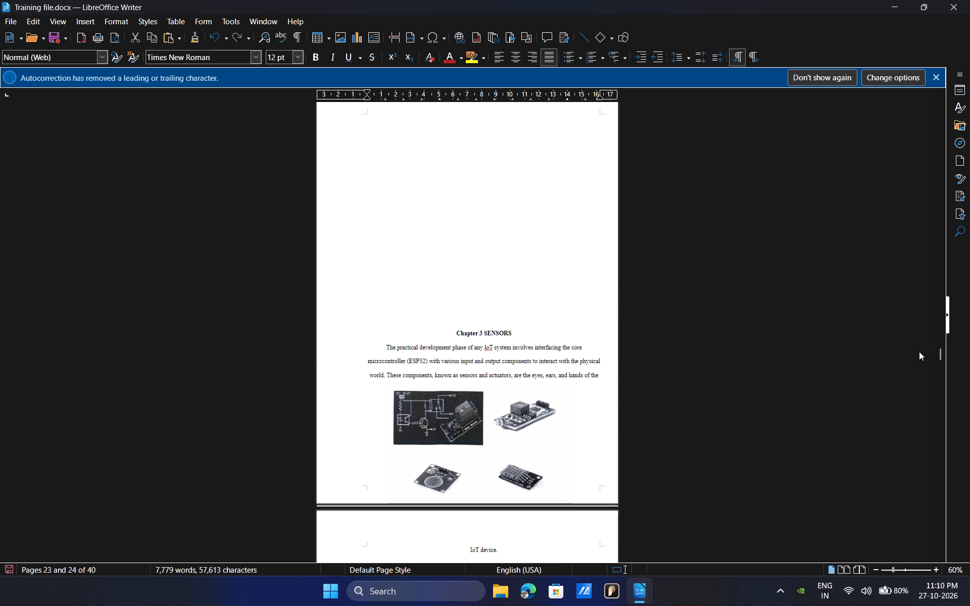
{"action": "left_click", "coordinate": [455, 331]}
{"action": "left_click", "coordinate": [476, 321]}
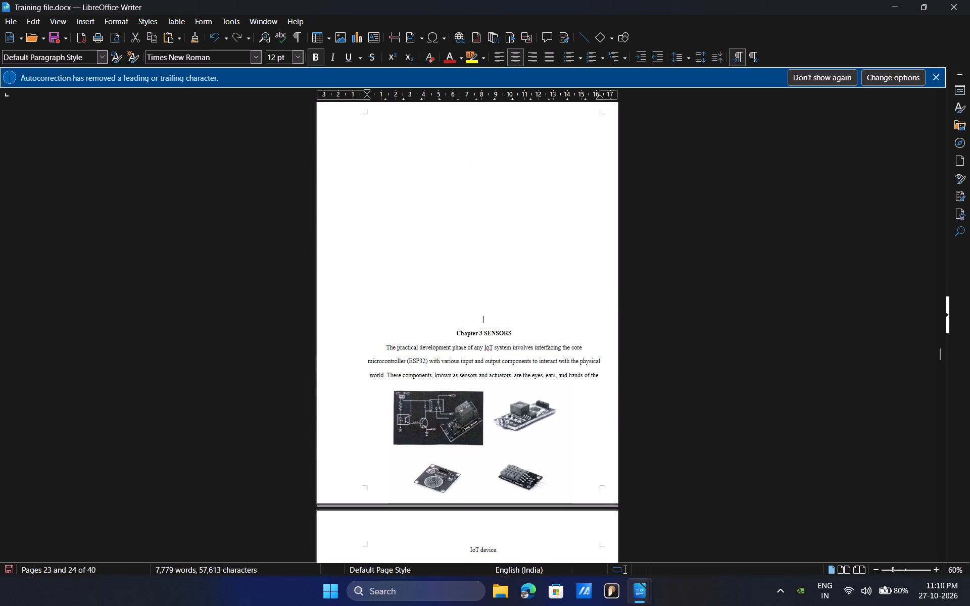
{"action": "left_click", "coordinate": [454, 333]}
{"action": "key", "text": "BackSpace"}
{"action": "key", "text": "BackSpace"}
{"action": "key", "text": "BackSpace"}
{"action": "key", "text": "BackSpace"}
{"action": "key", "text": "BackSpace"}
{"action": "key", "text": "BackSpace"}
{"action": "key", "text": "BackSpace"}
{"action": "key", "text": "BackSpace"}
{"action": "key", "text": "BackSpace"}
{"action": "key", "text": "BackSpace"}
{"action": "key", "text": "BackSpace"}
{"action": "key", "text": "BackSpace"}
{"action": "key", "text": "BackSpace"}
{"action": "key", "text": "BackSpace"}
{"action": "key", "text": "BackSpace"}
{"action": "key", "text": "BackSpace"}
{"action": "key", "text": "BackSpace"}
{"action": "key", "text": "BackSpace"}
{"action": "key", "text": "BackSpace"}
{"action": "key", "text": "BackSpace"}
{"action": "key", "text": "BackSpace"}
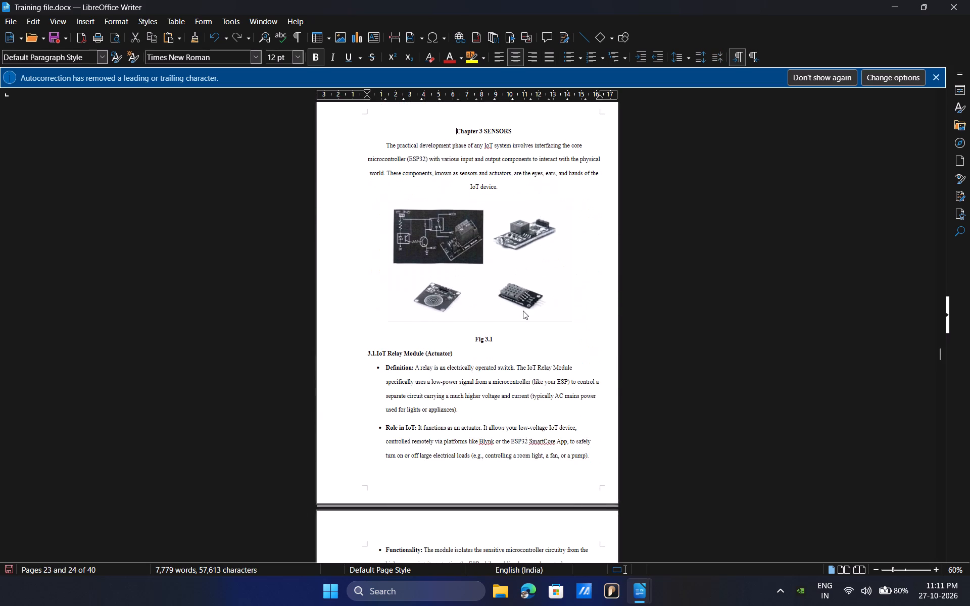
{"action": "key", "text": "BackSpace"}
{"action": "key", "text": "BackSpace"}
{"action": "key", "text": "BackSpace"}
{"action": "key", "text": "Return"}
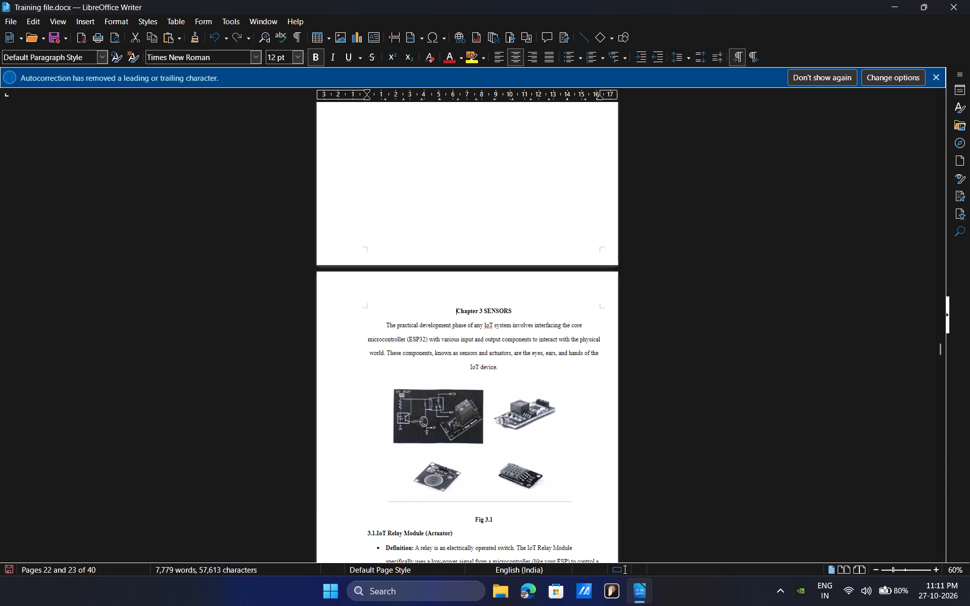
Set the font of the entire document to Times New Roman.
{"action": "scroll", "coordinate": [629, 360], "scroll_direction": "up", "scroll_amount": 2}
{"action": "scroll", "coordinate": [629, 361], "scroll_direction": "down", "scroll_amount": 1}
{"action": "scroll", "coordinate": [629, 361], "scroll_direction": "up", "scroll_amount": 2}
{"action": "scroll", "coordinate": [629, 362], "scroll_direction": "down", "scroll_amount": 1}
{"action": "scroll", "coordinate": [629, 363], "scroll_direction": "up", "scroll_amount": 4}
{"action": "scroll", "coordinate": [629, 363], "scroll_direction": "down", "scroll_amount": 4}
{"action": "scroll", "coordinate": [629, 363], "scroll_direction": "up", "scroll_amount": 4}
{"action": "scroll", "coordinate": [629, 363], "scroll_direction": "down", "scroll_amount": 2}
{"action": "scroll", "coordinate": [629, 363], "scroll_direction": "up", "scroll_amount": 3}
{"action": "key", "text": "ctrl+a"}
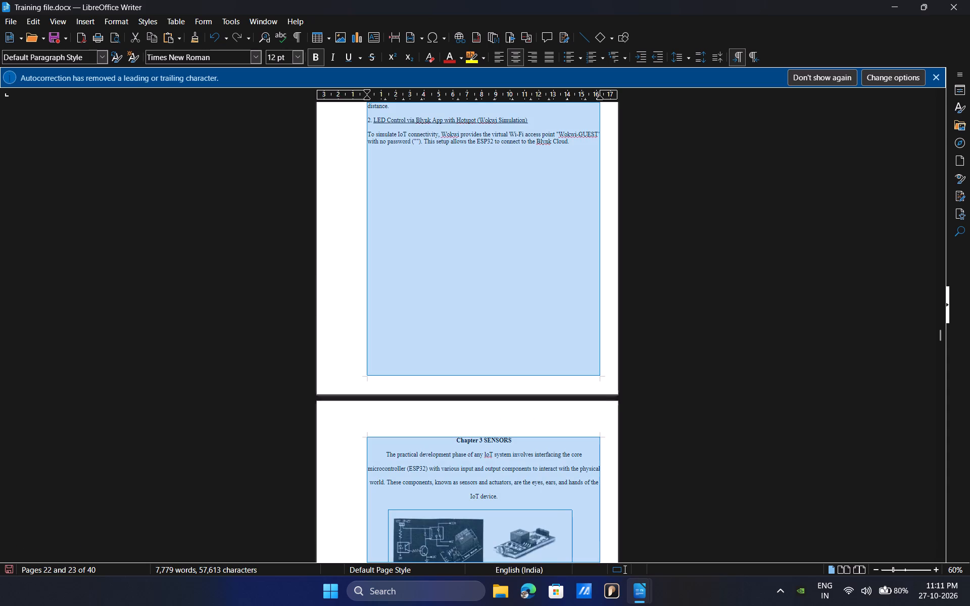
{"action": "left_click", "coordinate": [256, 57]}
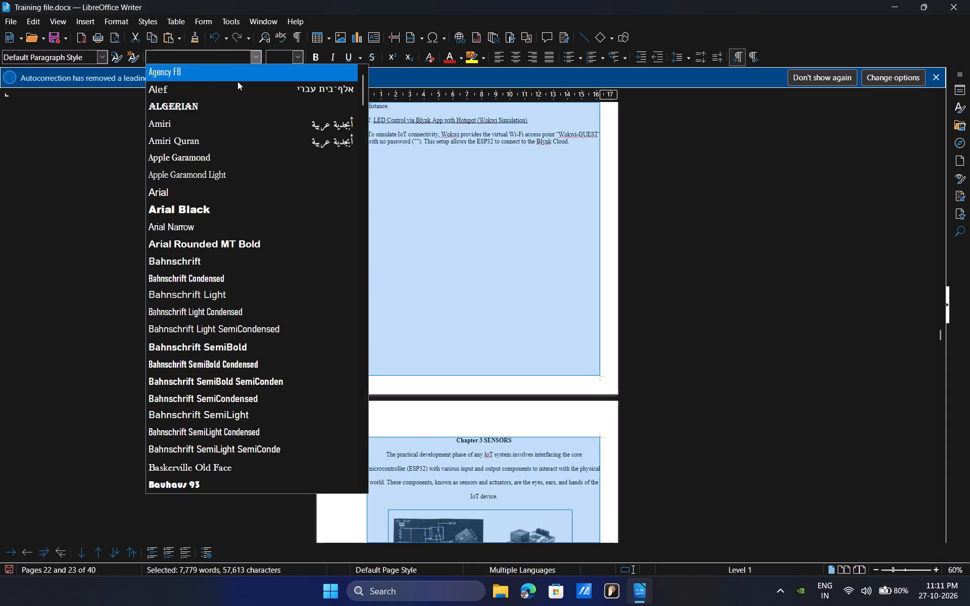
{"action": "key", "text": "shift+n"}
{"action": "type", "text": "ew"}
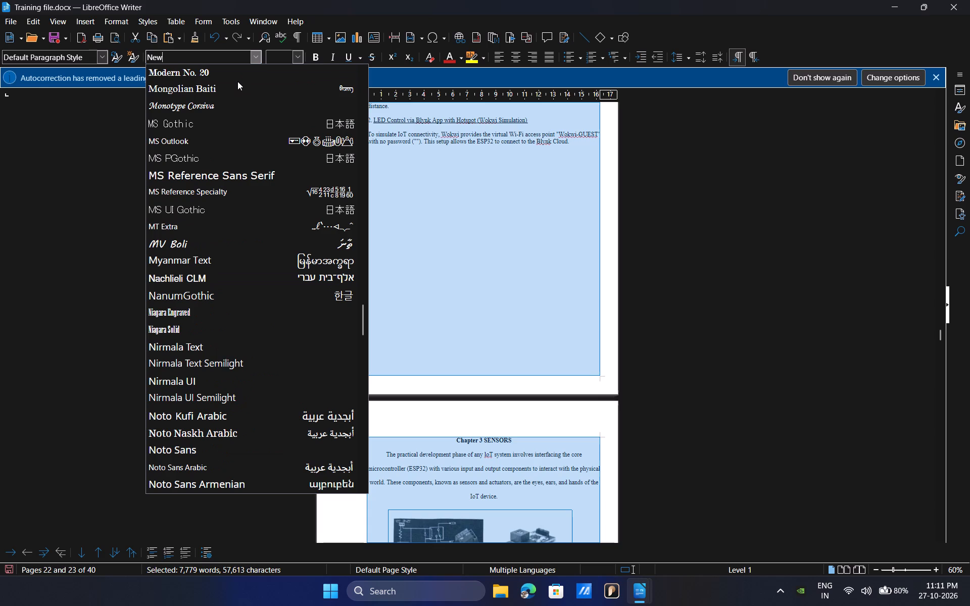
{"action": "key", "text": "BackSpace"}
{"action": "key", "text": "BackSpace"}
{"action": "key", "text": "BackSpace"}
{"action": "type", "text": "tim"}
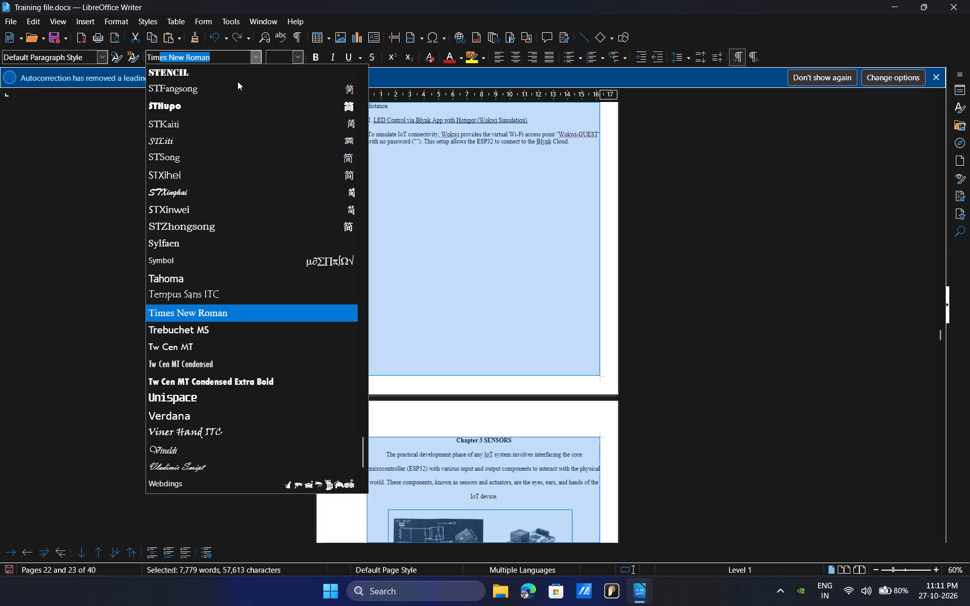
{"action": "key", "text": "Return"}
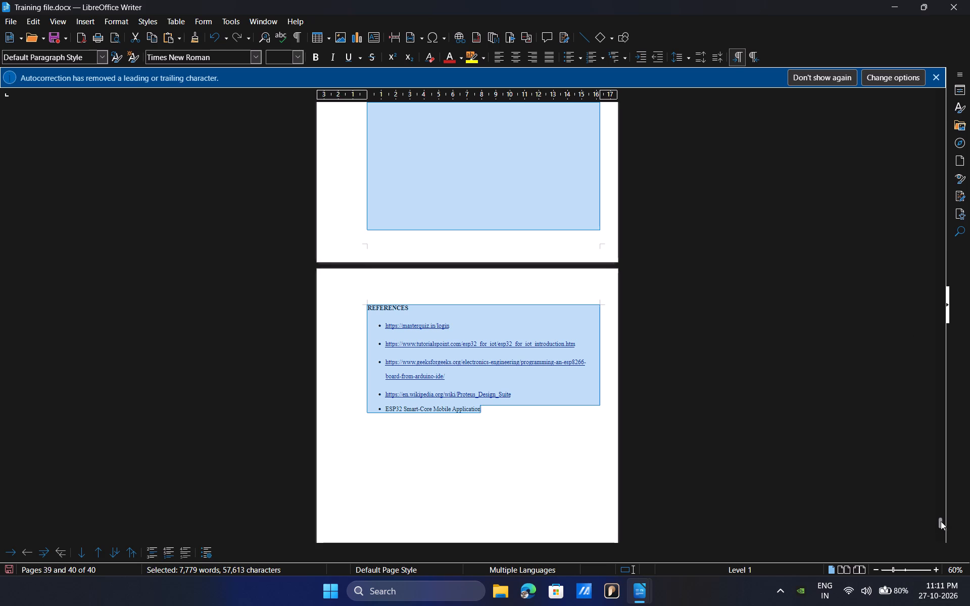
Insert centred page numbers at the bottom of the pages in 1, 2, 3 format, starting from the declaration page.
{"action": "left_click_drag", "start_coordinate": [940, 522], "coordinate": [907, 96]}
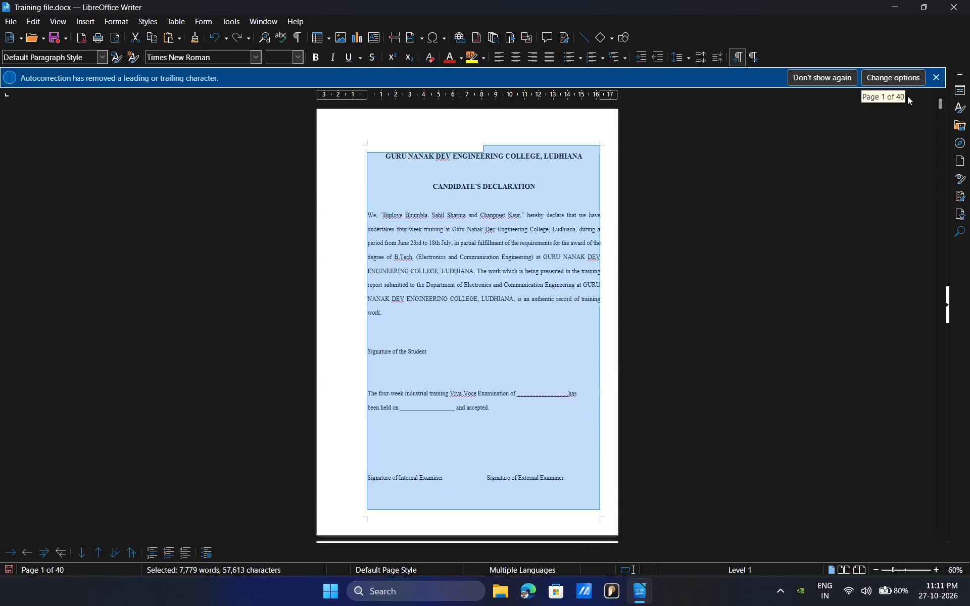
{"action": "scroll", "coordinate": [487, 410], "scroll_direction": "down", "scroll_amount": 1}
{"action": "scroll", "coordinate": [487, 410], "scroll_direction": "up", "scroll_amount": 1}
{"action": "scroll", "coordinate": [487, 410], "scroll_direction": "down", "scroll_amount": 1}
{"action": "scroll", "coordinate": [487, 410], "scroll_direction": "up", "scroll_amount": 3}
{"action": "scroll", "coordinate": [487, 410], "scroll_direction": "down", "scroll_amount": 4}
{"action": "scroll", "coordinate": [487, 410], "scroll_direction": "up", "scroll_amount": 1}
{"action": "scroll", "coordinate": [487, 410], "scroll_direction": "down", "scroll_amount": 3}
{"action": "scroll", "coordinate": [487, 410], "scroll_direction": "up", "scroll_amount": 5}
{"action": "scroll", "coordinate": [487, 410], "scroll_direction": "down", "scroll_amount": 2}
{"action": "scroll", "coordinate": [487, 410], "scroll_direction": "up", "scroll_amount": 1}
{"action": "scroll", "coordinate": [487, 410], "scroll_direction": "down", "scroll_amount": 6}
{"action": "left_click", "coordinate": [769, 383]}
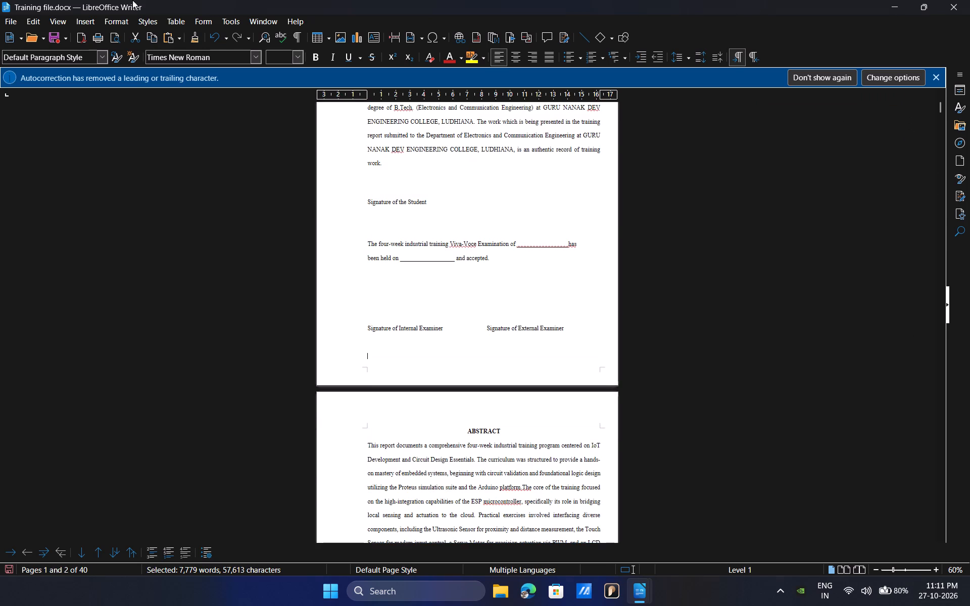
{"action": "left_click", "coordinate": [88, 24]}
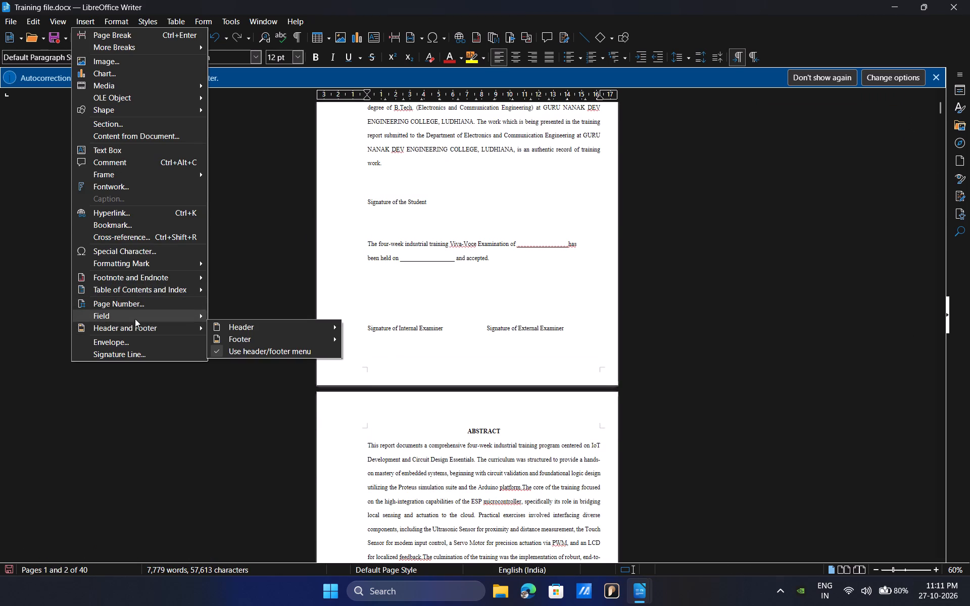
{"action": "left_click", "coordinate": [127, 301]}
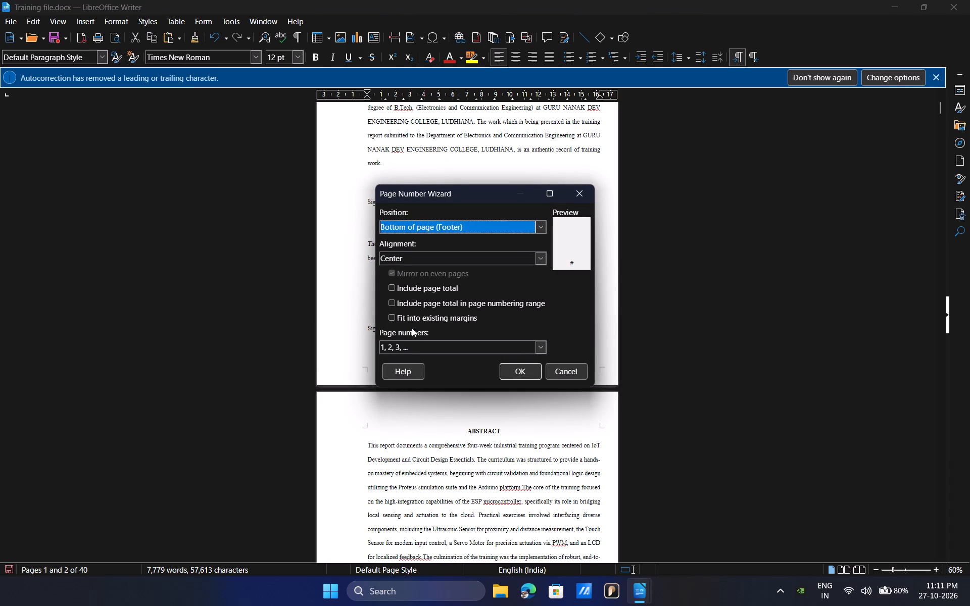
{"action": "left_click", "coordinate": [521, 374]}
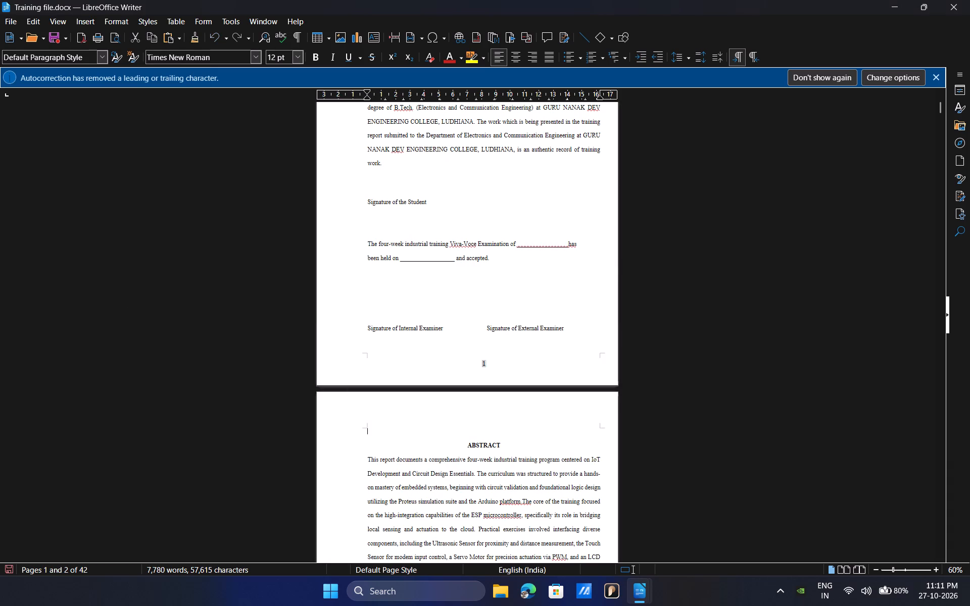
Examine the footer page numbers and heading positions on the declaration, abstract and acknowledgement pages.
{"action": "scroll", "coordinate": [636, 399], "scroll_direction": "up", "scroll_amount": 7}
{"action": "scroll", "coordinate": [639, 398], "scroll_direction": "down", "scroll_amount": 1}
{"action": "scroll", "coordinate": [639, 398], "scroll_direction": "up", "scroll_amount": 1}
{"action": "scroll", "coordinate": [639, 398], "scroll_direction": "down", "scroll_amount": 1}
{"action": "scroll", "coordinate": [639, 398], "scroll_direction": "up", "scroll_amount": 1}
{"action": "scroll", "coordinate": [639, 398], "scroll_direction": "down", "scroll_amount": 1}
{"action": "scroll", "coordinate": [639, 398], "scroll_direction": "up", "scroll_amount": 1}
{"action": "scroll", "coordinate": [639, 398], "scroll_direction": "down", "scroll_amount": 1}
{"action": "scroll", "coordinate": [639, 398], "scroll_direction": "up", "scroll_amount": 1}
{"action": "scroll", "coordinate": [639, 398], "scroll_direction": "down", "scroll_amount": 1}
{"action": "scroll", "coordinate": [639, 398], "scroll_direction": "up", "scroll_amount": 11}
{"action": "scroll", "coordinate": [638, 399], "scroll_direction": "down", "scroll_amount": 6}
{"action": "scroll", "coordinate": [638, 399], "scroll_direction": "up", "scroll_amount": 4}
{"action": "scroll", "coordinate": [638, 399], "scroll_direction": "down", "scroll_amount": 4}
{"action": "scroll", "coordinate": [638, 399], "scroll_direction": "up", "scroll_amount": 2}
{"action": "scroll", "coordinate": [638, 399], "scroll_direction": "down", "scroll_amount": 3}
{"action": "scroll", "coordinate": [638, 399], "scroll_direction": "up", "scroll_amount": 1}
{"action": "scroll", "coordinate": [638, 399], "scroll_direction": "down", "scroll_amount": 2}
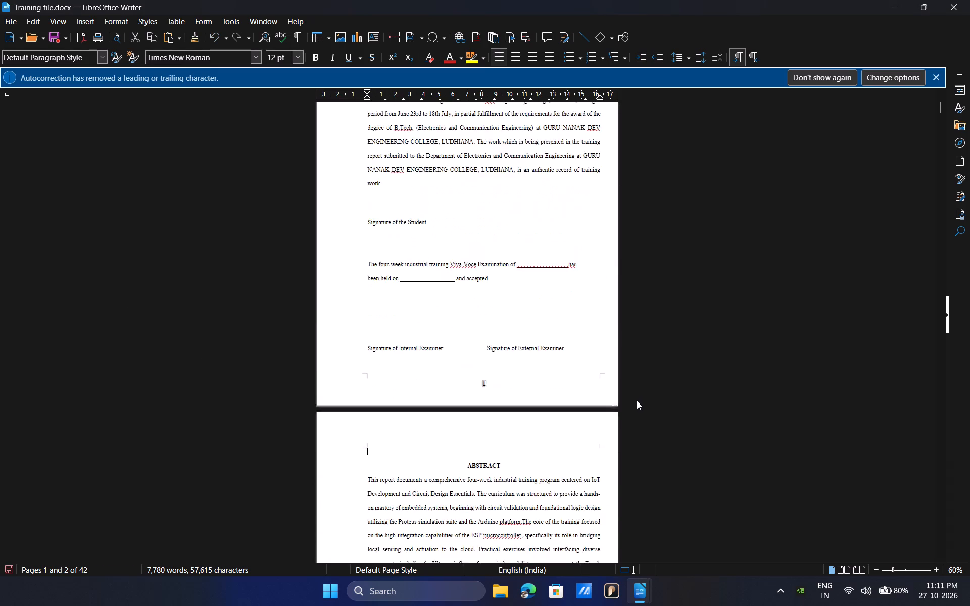
{"action": "scroll", "coordinate": [637, 400], "scroll_direction": "down", "scroll_amount": 1}
{"action": "scroll", "coordinate": [635, 402], "scroll_direction": "up", "scroll_amount": 1}
{"action": "scroll", "coordinate": [635, 402], "scroll_direction": "down", "scroll_amount": 11}
{"action": "scroll", "coordinate": [634, 404], "scroll_direction": "up", "scroll_amount": 4}
{"action": "scroll", "coordinate": [634, 404], "scroll_direction": "down", "scroll_amount": 2}
{"action": "scroll", "coordinate": [634, 404], "scroll_direction": "up", "scroll_amount": 1}
{"action": "scroll", "coordinate": [634, 404], "scroll_direction": "down", "scroll_amount": 2}
{"action": "scroll", "coordinate": [634, 404], "scroll_direction": "up", "scroll_amount": 3}
{"action": "scroll", "coordinate": [634, 405], "scroll_direction": "down", "scroll_amount": 2}
{"action": "scroll", "coordinate": [634, 405], "scroll_direction": "up", "scroll_amount": 1}
{"action": "scroll", "coordinate": [634, 405], "scroll_direction": "down", "scroll_amount": 1}
{"action": "scroll", "coordinate": [634, 405], "scroll_direction": "up", "scroll_amount": 3}
{"action": "scroll", "coordinate": [634, 405], "scroll_direction": "down", "scroll_amount": 2}
{"action": "scroll", "coordinate": [634, 405], "scroll_direction": "up", "scroll_amount": 1}
{"action": "scroll", "coordinate": [634, 405], "scroll_direction": "down", "scroll_amount": 4}
{"action": "scroll", "coordinate": [634, 405], "scroll_direction": "up", "scroll_amount": 1}
{"action": "scroll", "coordinate": [634, 405], "scroll_direction": "down", "scroll_amount": 7}
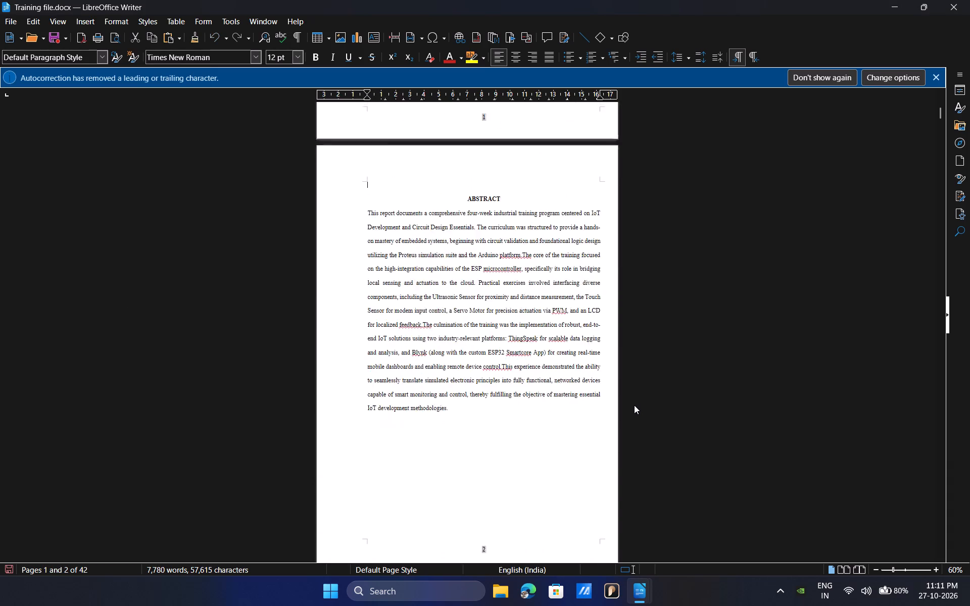
{"action": "scroll", "coordinate": [634, 406], "scroll_direction": "up", "scroll_amount": 1}
{"action": "scroll", "coordinate": [634, 405], "scroll_direction": "down", "scroll_amount": 4}
{"action": "scroll", "coordinate": [634, 406], "scroll_direction": "up", "scroll_amount": 2}
{"action": "scroll", "coordinate": [635, 405], "scroll_direction": "down", "scroll_amount": 2}
{"action": "scroll", "coordinate": [635, 405], "scroll_direction": "up", "scroll_amount": 2}
{"action": "scroll", "coordinate": [635, 405], "scroll_direction": "down", "scroll_amount": 2}
{"action": "scroll", "coordinate": [635, 405], "scroll_direction": "up", "scroll_amount": 3}
{"action": "scroll", "coordinate": [635, 405], "scroll_direction": "down", "scroll_amount": 1}
{"action": "scroll", "coordinate": [635, 405], "scroll_direction": "up", "scroll_amount": 1}
{"action": "scroll", "coordinate": [635, 405], "scroll_direction": "down", "scroll_amount": 8}
{"action": "scroll", "coordinate": [636, 405], "scroll_direction": "up", "scroll_amount": 1}
{"action": "scroll", "coordinate": [636, 405], "scroll_direction": "down", "scroll_amount": 6}
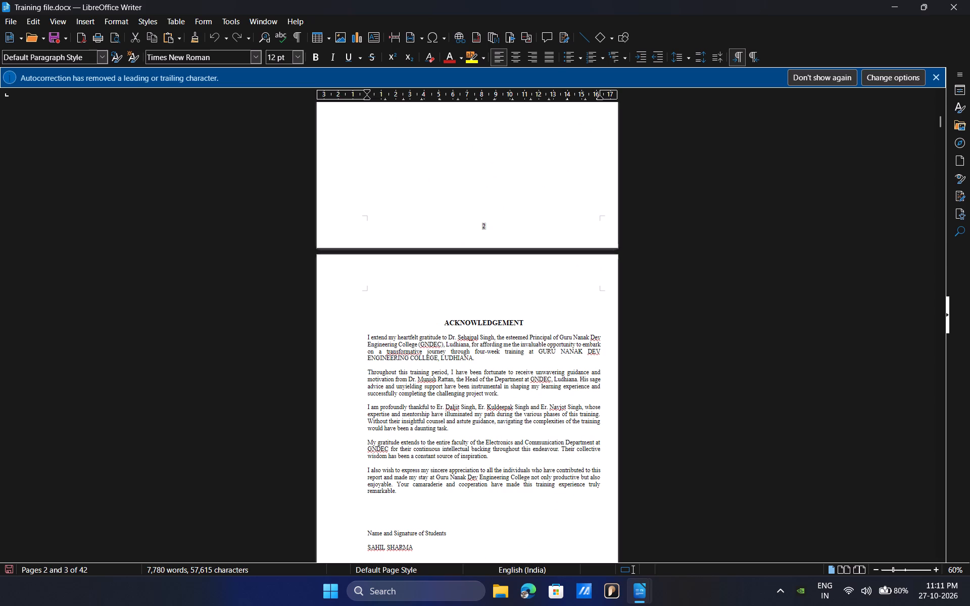
{"action": "left_click", "coordinate": [492, 311]}
{"action": "left_click", "coordinate": [472, 317]}
Delete the blank lines above the ACKNOWLEDGEMENT heading so it starts at the top margin of its page.
{"action": "left_click", "coordinate": [440, 322]}
{"action": "key", "text": "BackSpace"}
{"action": "key", "text": "BackSpace"}
{"action": "key", "text": "BackSpace"}
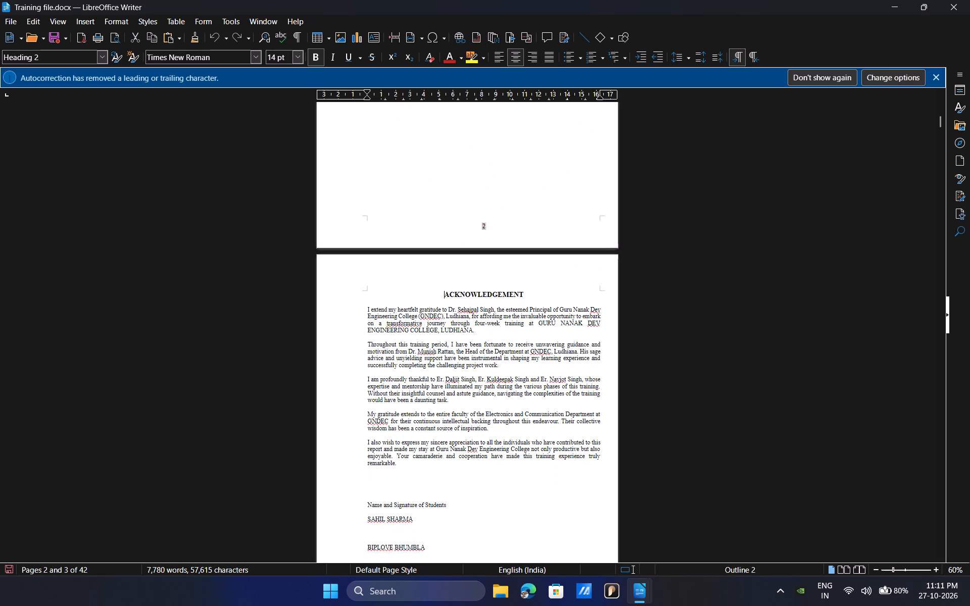
Delete the blank lines above the List of Figures heading so it starts at the top margin of its page.
{"action": "scroll", "coordinate": [595, 438], "scroll_direction": "down", "scroll_amount": 4}
{"action": "scroll", "coordinate": [595, 438], "scroll_direction": "up", "scroll_amount": 4}
{"action": "scroll", "coordinate": [595, 438], "scroll_direction": "down", "scroll_amount": 1}
{"action": "scroll", "coordinate": [595, 438], "scroll_direction": "up", "scroll_amount": 4}
{"action": "scroll", "coordinate": [596, 437], "scroll_direction": "down", "scroll_amount": 4}
{"action": "scroll", "coordinate": [602, 434], "scroll_direction": "up", "scroll_amount": 1}
{"action": "scroll", "coordinate": [602, 434], "scroll_direction": "down", "scroll_amount": 13}
{"action": "scroll", "coordinate": [641, 425], "scroll_direction": "up", "scroll_amount": 3}
{"action": "scroll", "coordinate": [641, 425], "scroll_direction": "down", "scroll_amount": 3}
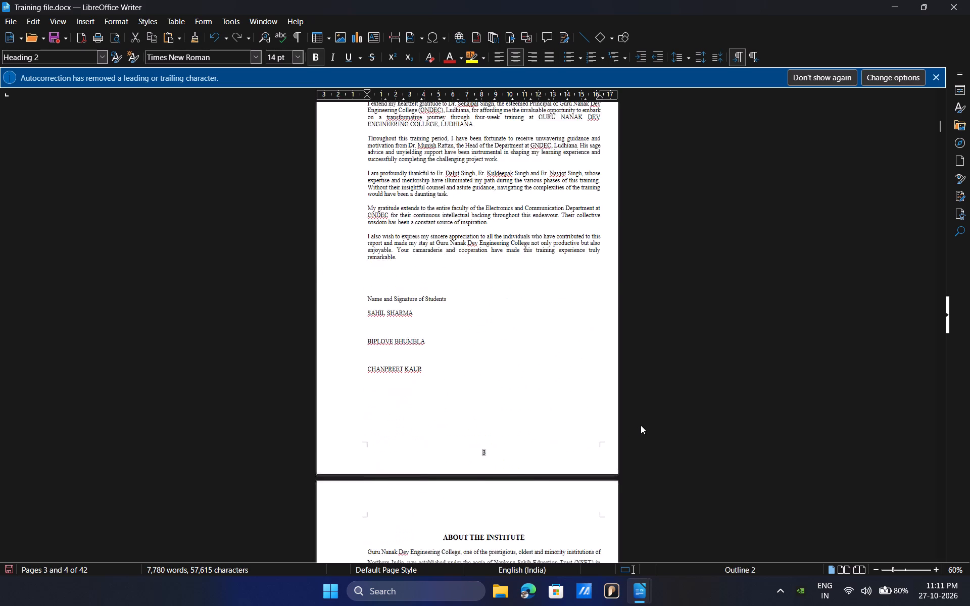
{"action": "scroll", "coordinate": [641, 425], "scroll_direction": "down", "scroll_amount": 4}
{"action": "scroll", "coordinate": [596, 416], "scroll_direction": "down", "scroll_amount": 2}
{"action": "scroll", "coordinate": [596, 416], "scroll_direction": "up", "scroll_amount": 2}
{"action": "scroll", "coordinate": [594, 417], "scroll_direction": "down", "scroll_amount": 20}
{"action": "scroll", "coordinate": [589, 419], "scroll_direction": "up", "scroll_amount": 4}
{"action": "scroll", "coordinate": [589, 419], "scroll_direction": "down", "scroll_amount": 3}
{"action": "scroll", "coordinate": [589, 420], "scroll_direction": "up", "scroll_amount": 1}
{"action": "scroll", "coordinate": [589, 420], "scroll_direction": "down", "scroll_amount": 2}
{"action": "scroll", "coordinate": [589, 420], "scroll_direction": "up", "scroll_amount": 1}
{"action": "scroll", "coordinate": [589, 420], "scroll_direction": "down", "scroll_amount": 1}
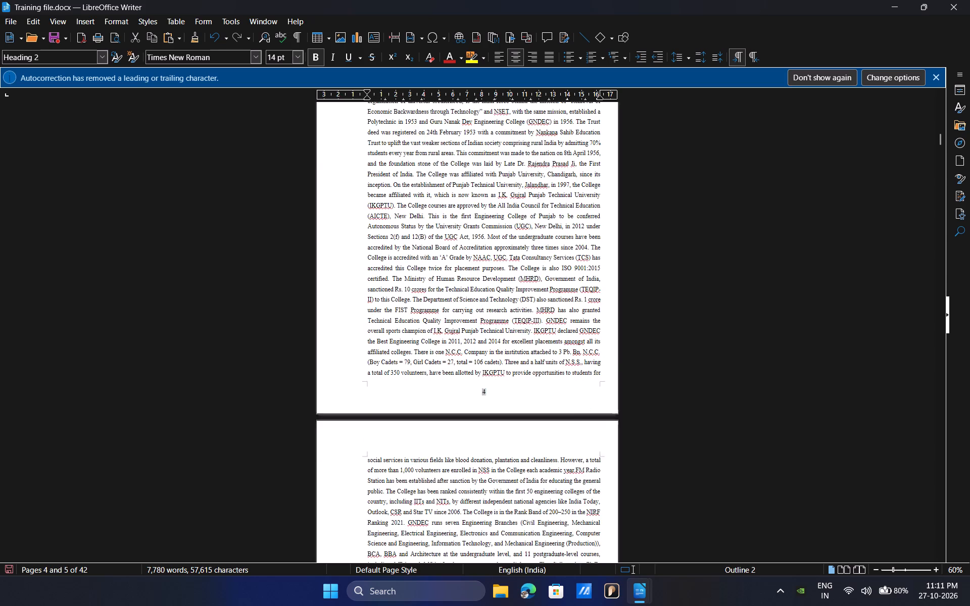
{"action": "scroll", "coordinate": [589, 419], "scroll_direction": "down", "scroll_amount": 1}
{"action": "scroll", "coordinate": [589, 418], "scroll_direction": "up", "scroll_amount": 1}
{"action": "scroll", "coordinate": [589, 418], "scroll_direction": "down", "scroll_amount": 2}
{"action": "scroll", "coordinate": [589, 418], "scroll_direction": "up", "scroll_amount": 1}
{"action": "scroll", "coordinate": [589, 418], "scroll_direction": "down", "scroll_amount": 10}
{"action": "scroll", "coordinate": [588, 417], "scroll_direction": "up", "scroll_amount": 2}
{"action": "scroll", "coordinate": [588, 417], "scroll_direction": "down", "scroll_amount": 13}
{"action": "scroll", "coordinate": [588, 416], "scroll_direction": "up", "scroll_amount": 3}
{"action": "scroll", "coordinate": [588, 416], "scroll_direction": "down", "scroll_amount": 10}
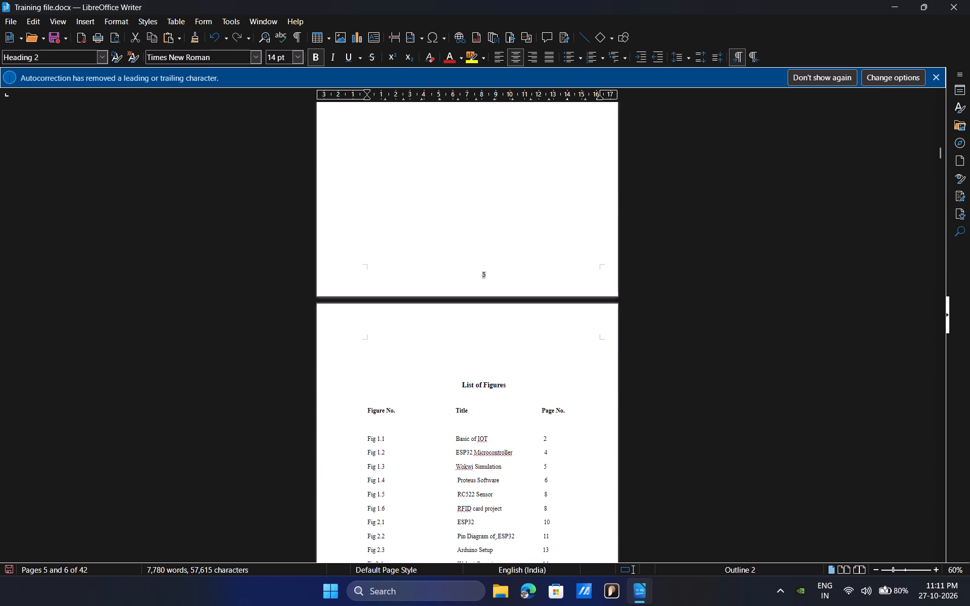
{"action": "left_click", "coordinate": [506, 375]}
{"action": "key", "text": "BackSpace"}
{"action": "key", "text": "BackSpace"}
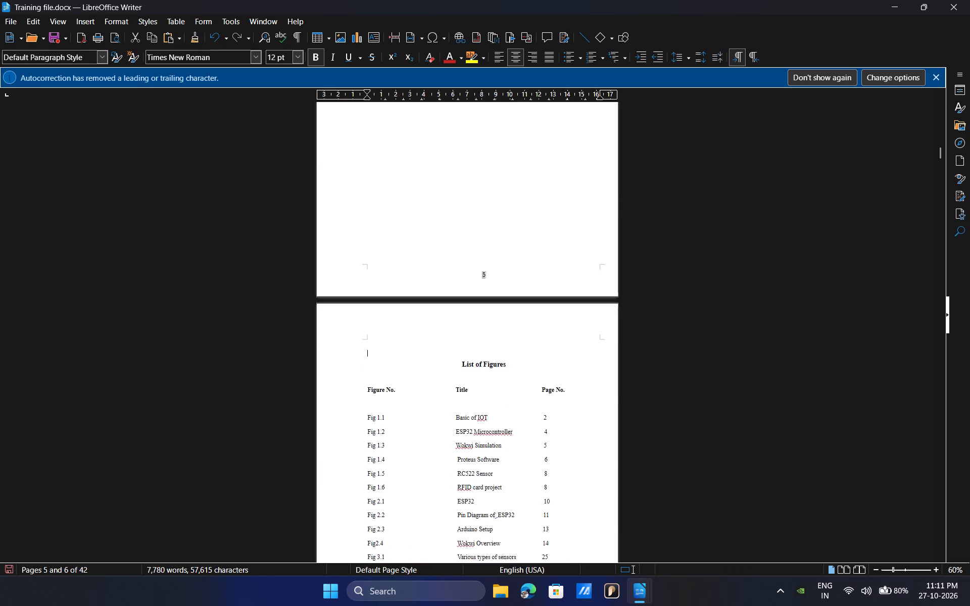
{"action": "key", "text": "BackSpace"}
{"action": "key", "text": "BackSpace"}
Delete the blank lines above the CONTENTS heading so it starts at the top margin of its page.
{"action": "scroll", "coordinate": [491, 372], "scroll_direction": "down", "scroll_amount": 8}
{"action": "scroll", "coordinate": [490, 371], "scroll_direction": "up", "scroll_amount": 3}
{"action": "scroll", "coordinate": [490, 371], "scroll_direction": "down", "scroll_amount": 3}
{"action": "scroll", "coordinate": [490, 371], "scroll_direction": "up", "scroll_amount": 4}
{"action": "scroll", "coordinate": [489, 372], "scroll_direction": "down", "scroll_amount": 1}
{"action": "scroll", "coordinate": [489, 372], "scroll_direction": "up", "scroll_amount": 1}
{"action": "scroll", "coordinate": [489, 372], "scroll_direction": "down", "scroll_amount": 1}
{"action": "scroll", "coordinate": [490, 371], "scroll_direction": "up", "scroll_amount": 1}
{"action": "scroll", "coordinate": [490, 371], "scroll_direction": "down", "scroll_amount": 3}
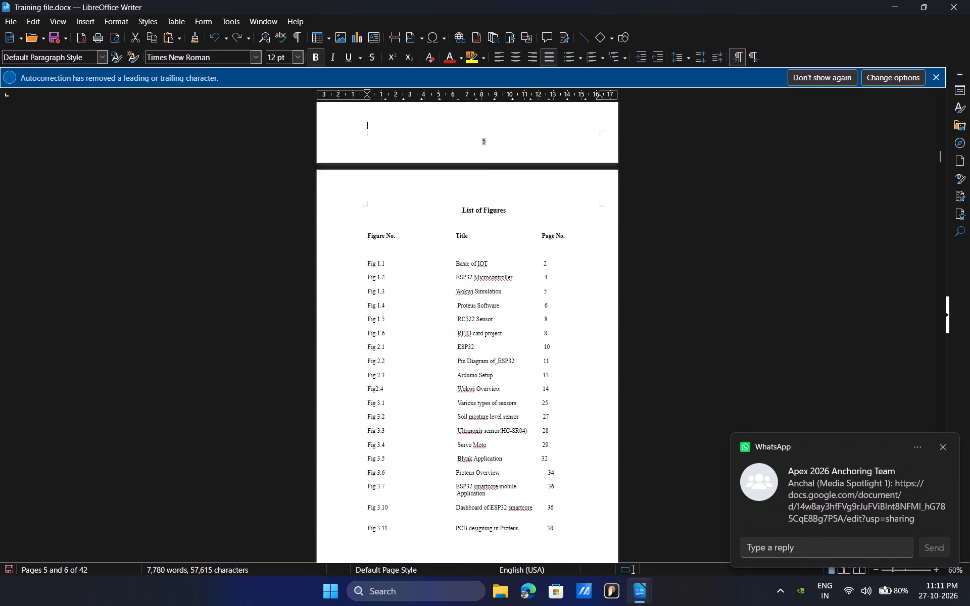
{"action": "scroll", "coordinate": [490, 371], "scroll_direction": "down", "scroll_amount": 4}
{"action": "scroll", "coordinate": [490, 371], "scroll_direction": "up", "scroll_amount": 1}
{"action": "scroll", "coordinate": [490, 371], "scroll_direction": "down", "scroll_amount": 5}
{"action": "scroll", "coordinate": [490, 371], "scroll_direction": "up", "scroll_amount": 1}
{"action": "scroll", "coordinate": [490, 371], "scroll_direction": "down", "scroll_amount": 3}
{"action": "scroll", "coordinate": [490, 371], "scroll_direction": "up", "scroll_amount": 1}
{"action": "scroll", "coordinate": [490, 371], "scroll_direction": "down", "scroll_amount": 3}
{"action": "scroll", "coordinate": [490, 371], "scroll_direction": "up", "scroll_amount": 1}
{"action": "scroll", "coordinate": [490, 371], "scroll_direction": "down", "scroll_amount": 9}
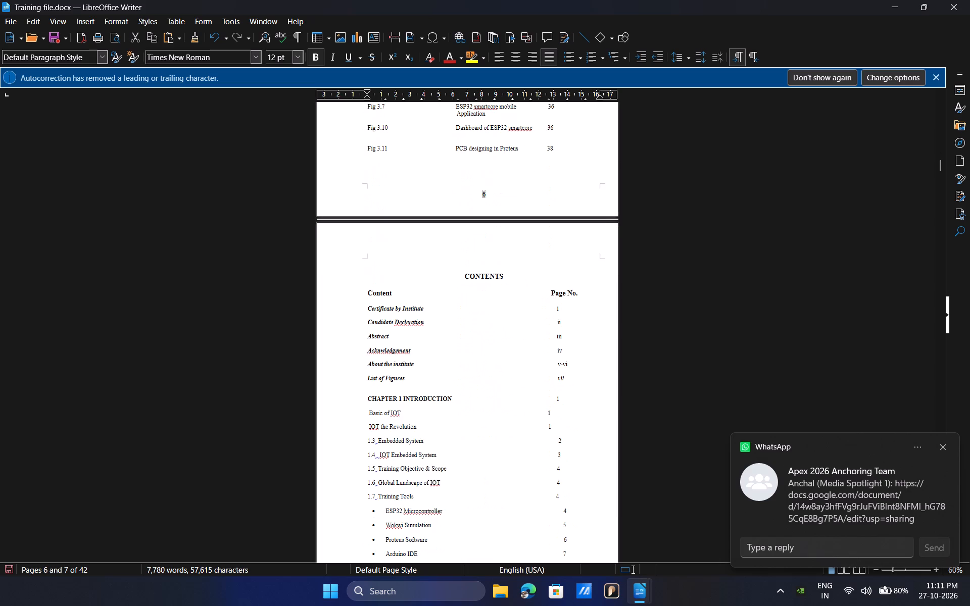
{"action": "left_click", "coordinate": [457, 268]}
{"action": "key", "text": "BackSpace"}
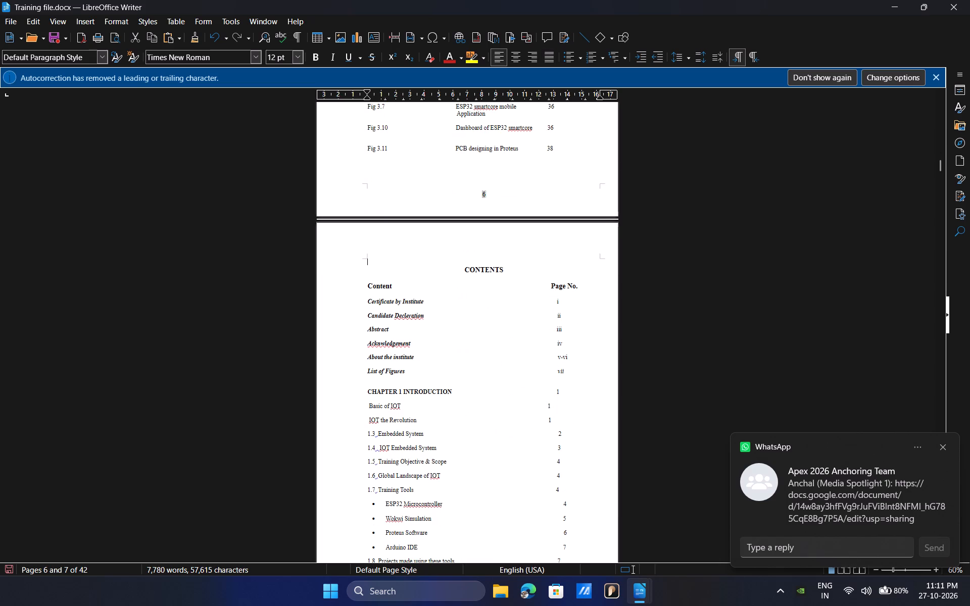
{"action": "key", "text": "BackSpace"}
Delete the blank lines above the CHAPTER 1: INTRODUCTION heading so it starts at the top margin of its page.
{"action": "scroll", "coordinate": [452, 311], "scroll_direction": "down", "scroll_amount": 3}
{"action": "scroll", "coordinate": [452, 311], "scroll_direction": "up", "scroll_amount": 1}
{"action": "scroll", "coordinate": [452, 311], "scroll_direction": "down", "scroll_amount": 6}
{"action": "scroll", "coordinate": [451, 313], "scroll_direction": "up", "scroll_amount": 4}
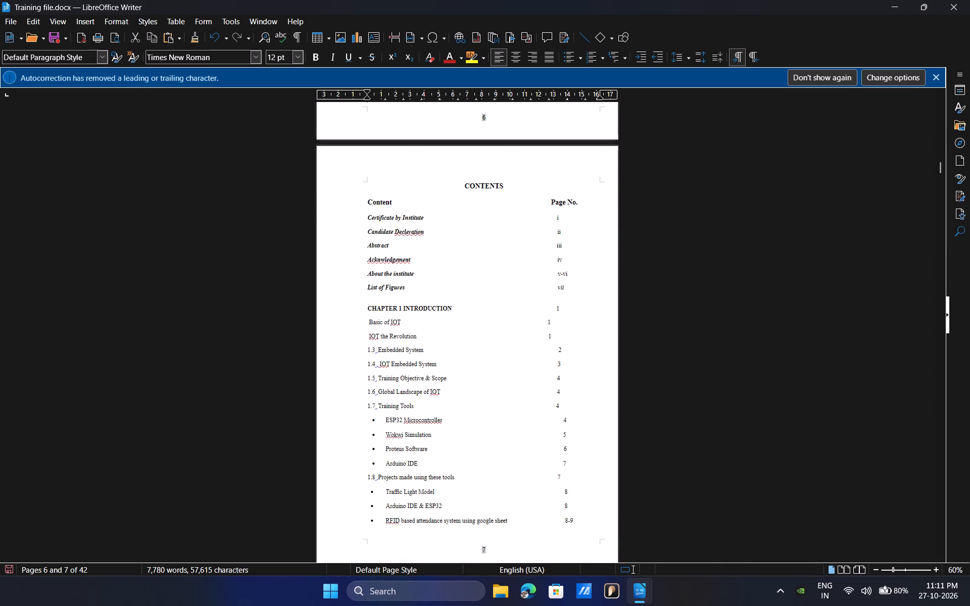
{"action": "scroll", "coordinate": [454, 310], "scroll_direction": "up", "scroll_amount": 1}
{"action": "scroll", "coordinate": [454, 310], "scroll_direction": "down", "scroll_amount": 3}
{"action": "scroll", "coordinate": [454, 311], "scroll_direction": "up", "scroll_amount": 1}
{"action": "scroll", "coordinate": [454, 311], "scroll_direction": "down", "scroll_amount": 1}
{"action": "scroll", "coordinate": [454, 311], "scroll_direction": "up", "scroll_amount": 1}
{"action": "scroll", "coordinate": [454, 311], "scroll_direction": "down", "scroll_amount": 1}
{"action": "scroll", "coordinate": [454, 311], "scroll_direction": "up", "scroll_amount": 2}
{"action": "scroll", "coordinate": [454, 311], "scroll_direction": "down", "scroll_amount": 12}
{"action": "scroll", "coordinate": [457, 310], "scroll_direction": "down", "scroll_amount": 11}
{"action": "scroll", "coordinate": [457, 310], "scroll_direction": "up", "scroll_amount": 1}
{"action": "scroll", "coordinate": [457, 310], "scroll_direction": "down", "scroll_amount": 2}
{"action": "scroll", "coordinate": [457, 310], "scroll_direction": "up", "scroll_amount": 2}
{"action": "scroll", "coordinate": [457, 310], "scroll_direction": "down", "scroll_amount": 3}
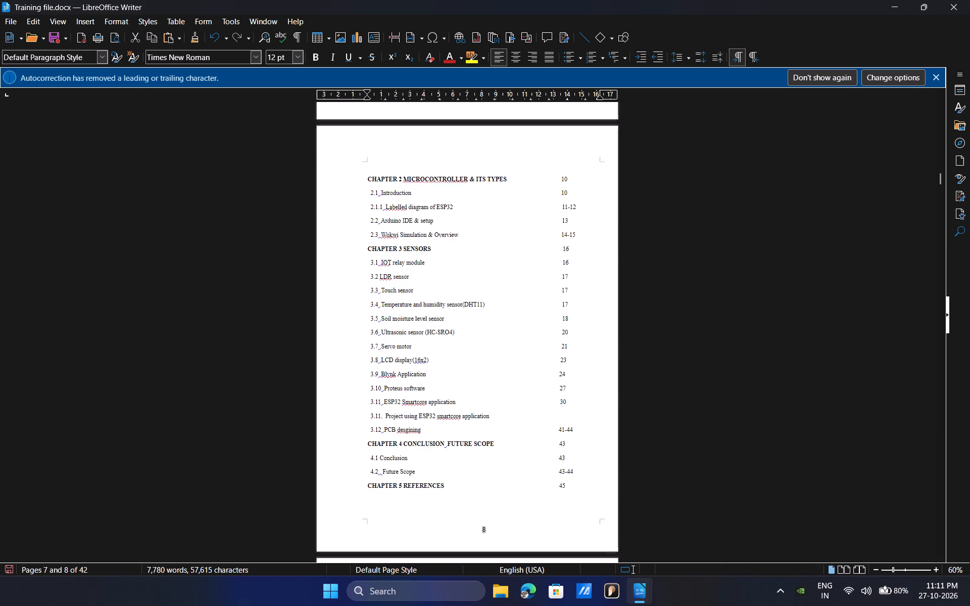
{"action": "scroll", "coordinate": [457, 310], "scroll_direction": "down", "scroll_amount": 19}
{"action": "scroll", "coordinate": [457, 312], "scroll_direction": "up", "scroll_amount": 3}
{"action": "scroll", "coordinate": [457, 312], "scroll_direction": "down", "scroll_amount": 6}
{"action": "scroll", "coordinate": [457, 312], "scroll_direction": "up", "scroll_amount": 1}
{"action": "scroll", "coordinate": [457, 312], "scroll_direction": "down", "scroll_amount": 2}
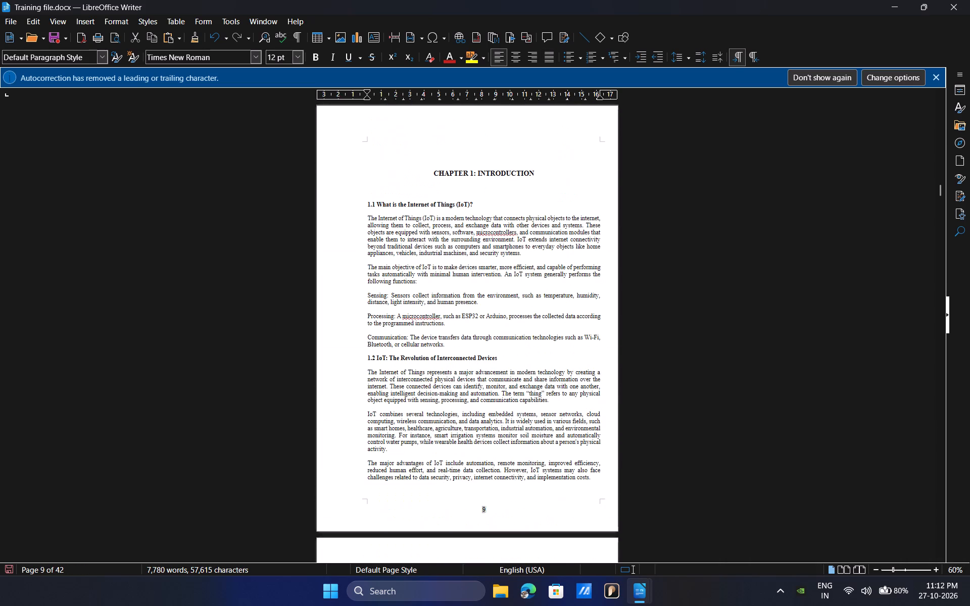
{"action": "left_click", "coordinate": [476, 163]}
{"action": "left_click", "coordinate": [432, 171]}
{"action": "key", "text": "BackSpace"}
{"action": "key", "text": "BackSpace"}
{"action": "key", "text": "BackSpace"}
{"action": "key", "text": "BackSpace"}
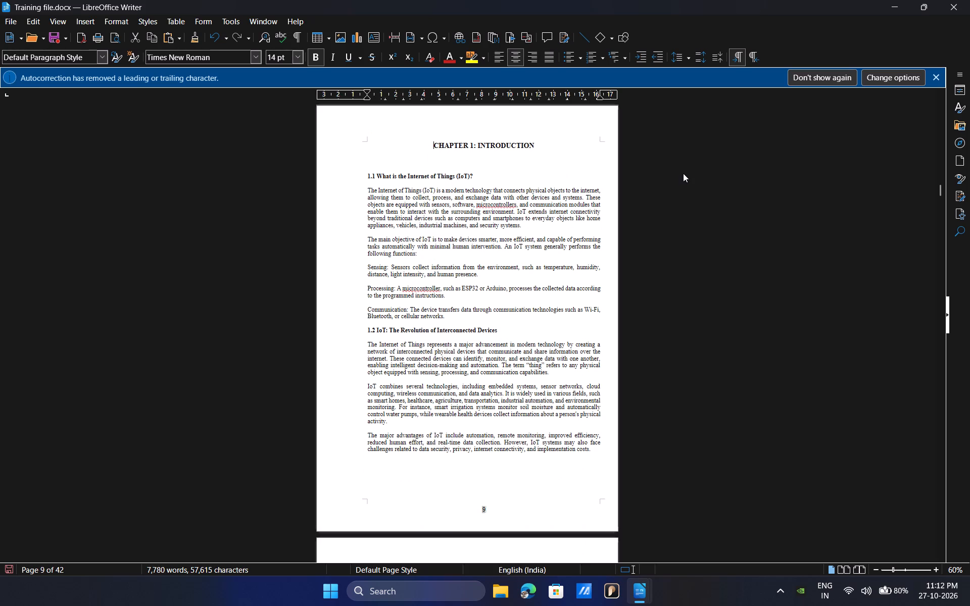
Retype the Chapter 1 heading in title case as "Chapter 1: Introduction".
{"action": "key", "text": "shift+Right"}
{"action": "key", "text": "shift+Right"}
{"action": "key", "text": "shift+Right"}
{"action": "key", "text": "shift+Right"}
{"action": "key", "text": "shift+Right"}
{"action": "key", "text": "shift+Right"}
{"action": "key", "text": "shift+Right"}
{"action": "key", "text": "shift+Right"}
{"action": "key", "text": "shift+Right"}
{"action": "key", "text": "shift+Right"}
{"action": "key", "text": "shift+Right"}
{"action": "key", "text": "shift+Right"}
{"action": "key", "text": "shift+Right"}
{"action": "key", "text": "shift+Right"}
{"action": "key", "text": "shift+Right"}
{"action": "key", "text": "shift+Right"}
{"action": "key", "text": "shift+Right"}
{"action": "key", "text": "shift+Right"}
{"action": "key", "text": "shift+Right"}
{"action": "key", "text": "shift+Right"}
{"action": "key", "text": "shift+Left"}
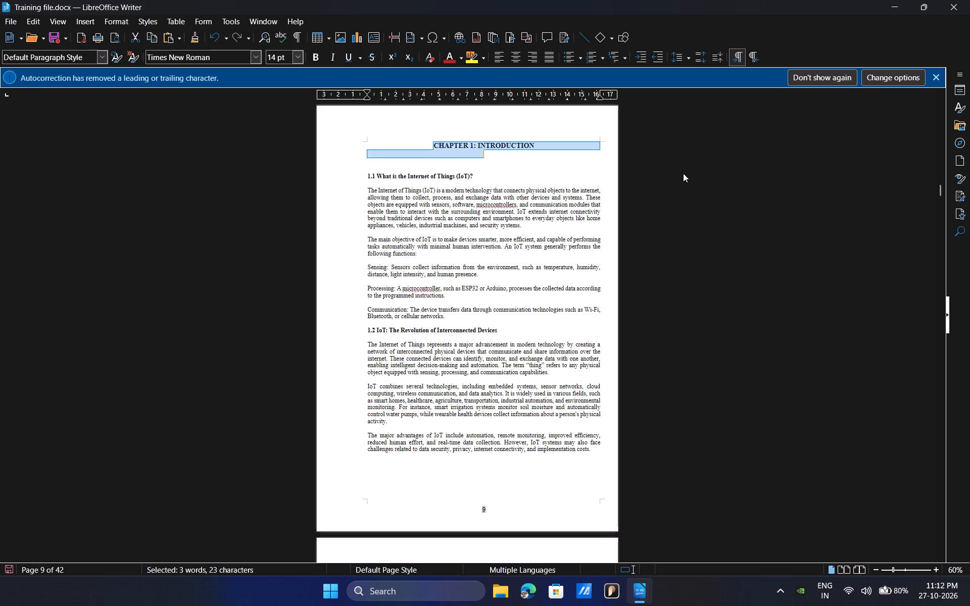
{"action": "key", "text": "shift+Left"}
{"action": "type", "text": "Chapter"}
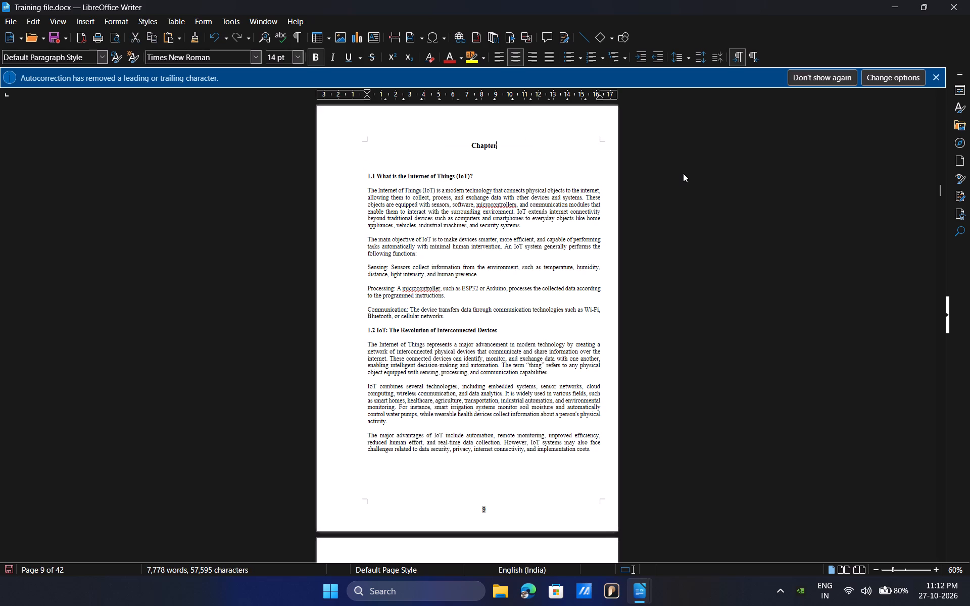
{"action": "key", "text": "space"}
{"action": "type", "text": "1"}
{"action": "key", "text": "space"}
{"action": "type", "text": ":"}
{"action": "key", "text": "BackSpace"}
{"action": "key", "text": "BackSpace"}
{"action": "type", "text": ": IN"}
{"action": "key", "text": "BackSpace"}
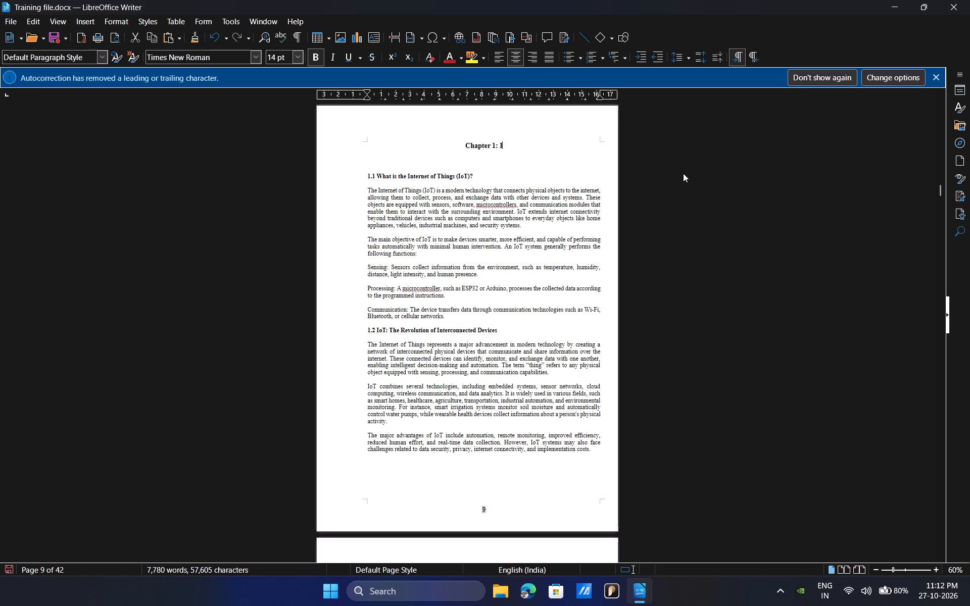
{"action": "type", "text": "ntrod"}
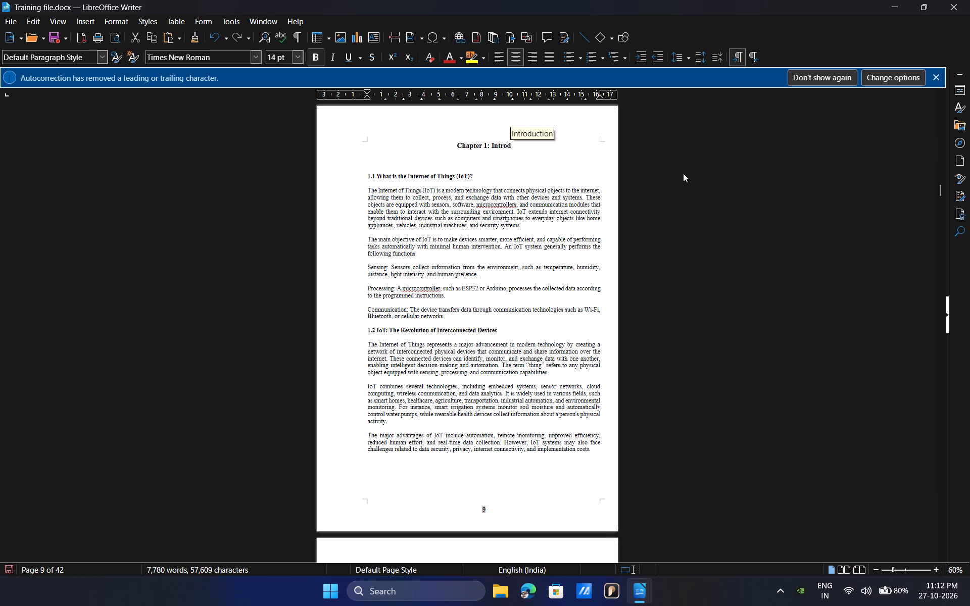
{"action": "key", "text": "Tab"}
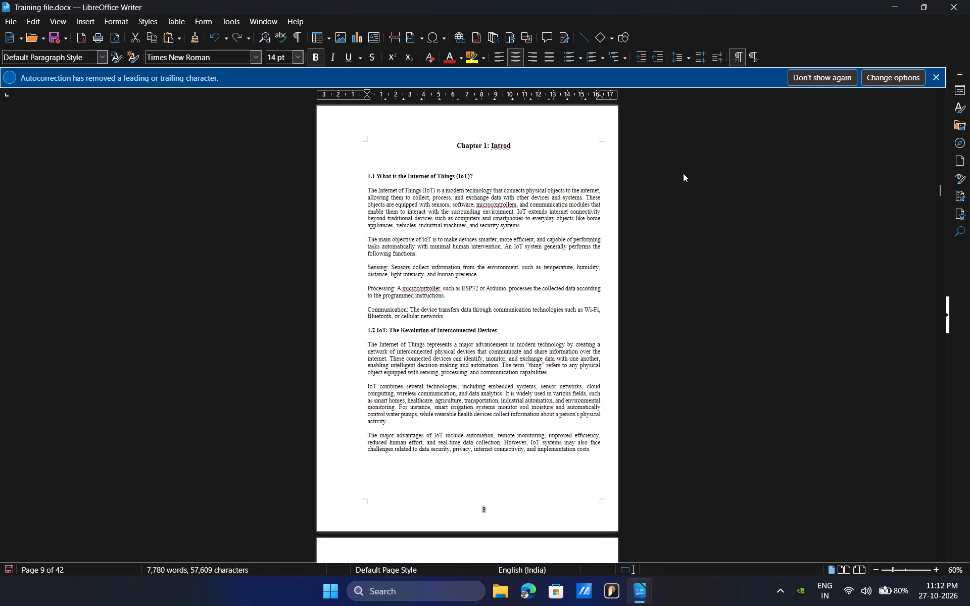
{"action": "key", "text": "u"}
{"action": "key", "text": "BackSpace"}
{"action": "key", "text": "BackSpace"}
{"action": "key", "text": "BackSpace"}
{"action": "key", "text": "BackSpace"}
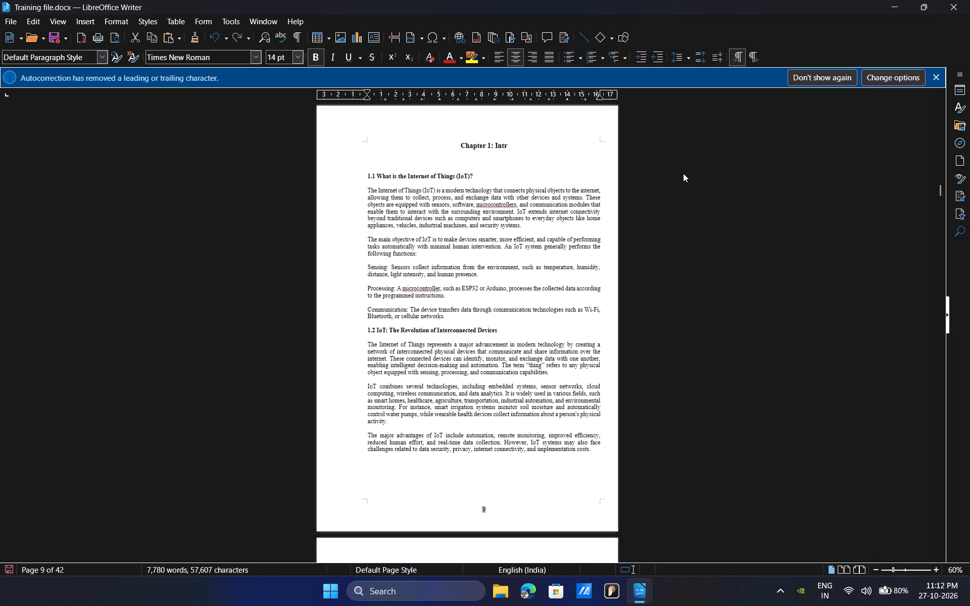
{"action": "key", "text": "o"}
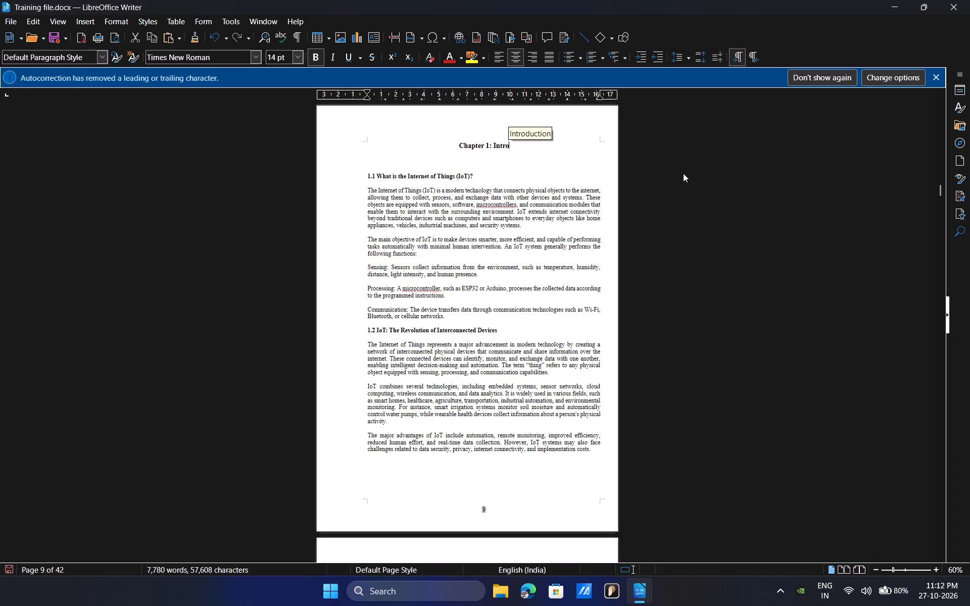
{"action": "key", "text": "Return"}
Delete the extra blank lines above the Wokwi Simulation Environment heading at the start of page 13.
{"action": "scroll", "coordinate": [663, 211], "scroll_direction": "down", "scroll_amount": 7}
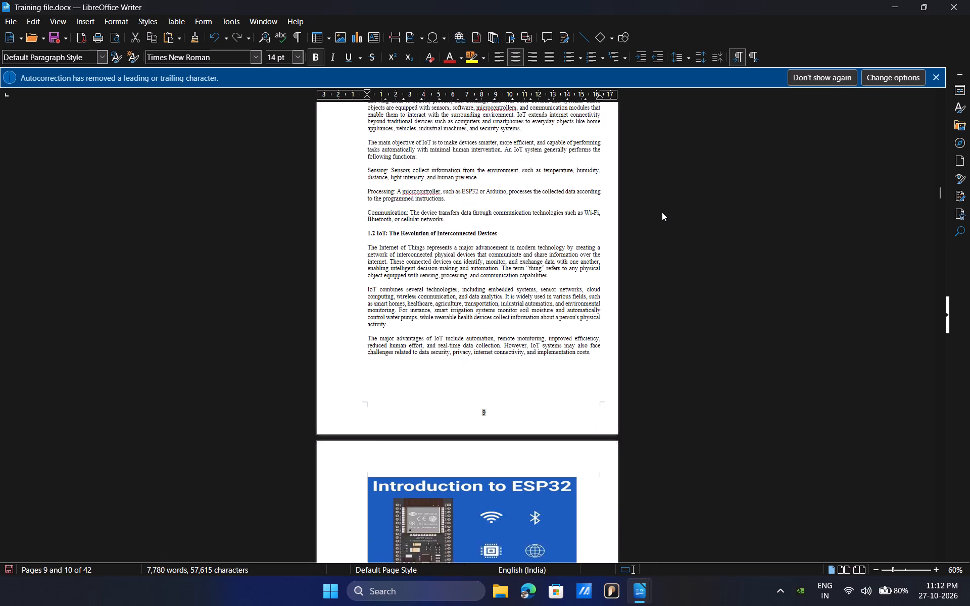
{"action": "scroll", "coordinate": [662, 212], "scroll_direction": "down", "scroll_amount": 7}
{"action": "scroll", "coordinate": [655, 222], "scroll_direction": "up", "scroll_amount": 1}
{"action": "scroll", "coordinate": [654, 223], "scroll_direction": "down", "scroll_amount": 6}
{"action": "scroll", "coordinate": [652, 224], "scroll_direction": "up", "scroll_amount": 1}
{"action": "scroll", "coordinate": [648, 224], "scroll_direction": "down", "scroll_amount": 2}
{"action": "scroll", "coordinate": [646, 227], "scroll_direction": "up", "scroll_amount": 1}
{"action": "scroll", "coordinate": [646, 228], "scroll_direction": "down", "scroll_amount": 2}
{"action": "scroll", "coordinate": [645, 229], "scroll_direction": "up", "scroll_amount": 1}
{"action": "scroll", "coordinate": [645, 229], "scroll_direction": "down", "scroll_amount": 3}
{"action": "scroll", "coordinate": [645, 229], "scroll_direction": "up", "scroll_amount": 1}
{"action": "scroll", "coordinate": [645, 229], "scroll_direction": "down", "scroll_amount": 17}
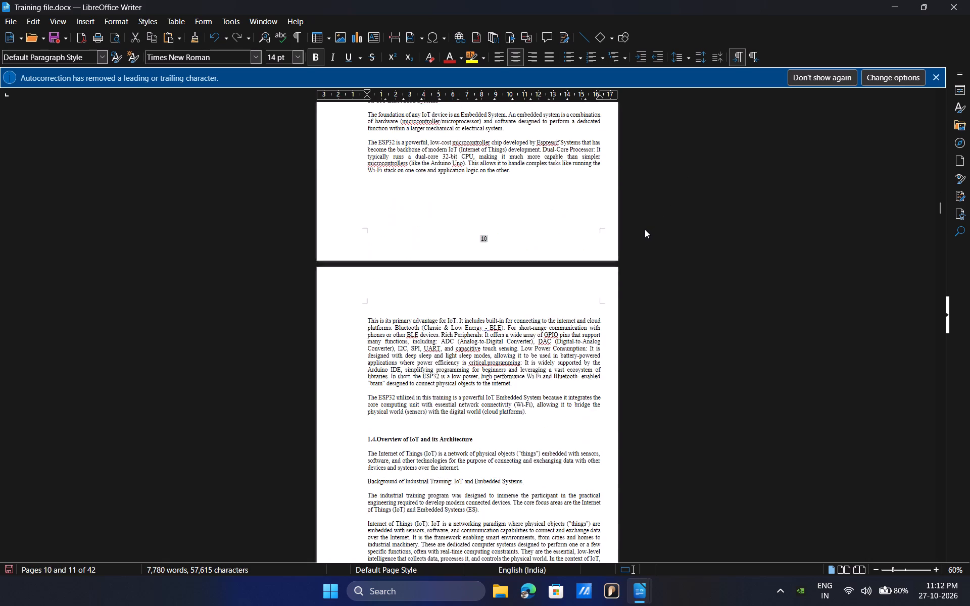
{"action": "scroll", "coordinate": [645, 230], "scroll_direction": "down", "scroll_amount": 3}
{"action": "scroll", "coordinate": [644, 230], "scroll_direction": "up", "scroll_amount": 1}
{"action": "scroll", "coordinate": [644, 230], "scroll_direction": "down", "scroll_amount": 6}
{"action": "scroll", "coordinate": [644, 230], "scroll_direction": "up", "scroll_amount": 1}
{"action": "scroll", "coordinate": [644, 230], "scroll_direction": "down", "scroll_amount": 1}
{"action": "scroll", "coordinate": [644, 230], "scroll_direction": "up", "scroll_amount": 1}
{"action": "scroll", "coordinate": [644, 230], "scroll_direction": "down", "scroll_amount": 16}
{"action": "scroll", "coordinate": [645, 229], "scroll_direction": "up", "scroll_amount": 1}
{"action": "scroll", "coordinate": [645, 229], "scroll_direction": "down", "scroll_amount": 1}
{"action": "scroll", "coordinate": [645, 229], "scroll_direction": "up", "scroll_amount": 1}
{"action": "scroll", "coordinate": [645, 229], "scroll_direction": "down", "scroll_amount": 1}
{"action": "scroll", "coordinate": [645, 229], "scroll_direction": "up", "scroll_amount": 1}
{"action": "scroll", "coordinate": [645, 229], "scroll_direction": "down", "scroll_amount": 1}
{"action": "scroll", "coordinate": [645, 229], "scroll_direction": "up", "scroll_amount": 1}
{"action": "scroll", "coordinate": [645, 229], "scroll_direction": "down", "scroll_amount": 1}
{"action": "scroll", "coordinate": [645, 229], "scroll_direction": "up", "scroll_amount": 2}
{"action": "scroll", "coordinate": [645, 229], "scroll_direction": "down", "scroll_amount": 1}
{"action": "scroll", "coordinate": [645, 229], "scroll_direction": "up", "scroll_amount": 2}
{"action": "scroll", "coordinate": [645, 229], "scroll_direction": "down", "scroll_amount": 2}
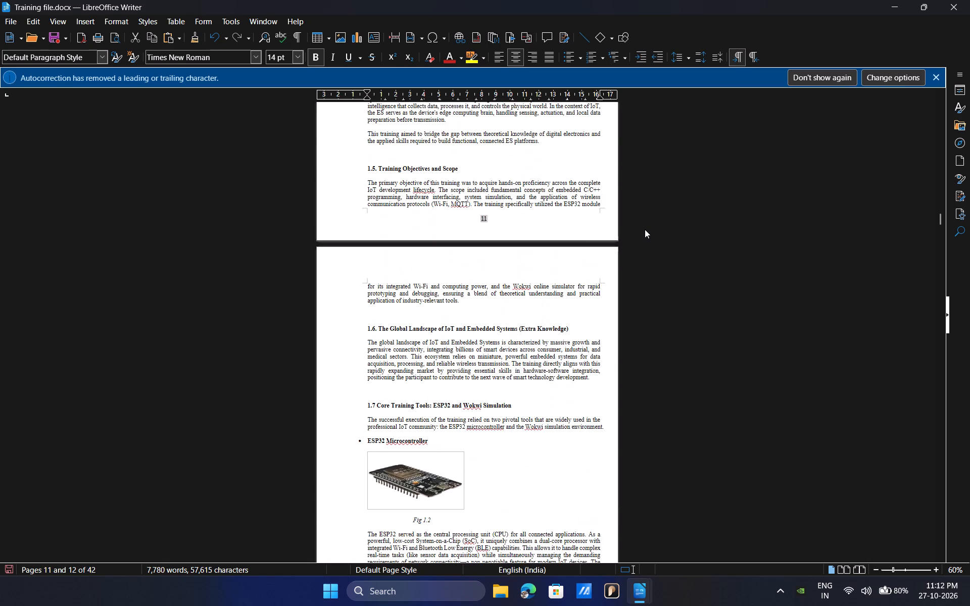
{"action": "scroll", "coordinate": [645, 229], "scroll_direction": "down", "scroll_amount": 20}
{"action": "scroll", "coordinate": [645, 229], "scroll_direction": "up", "scroll_amount": 1}
{"action": "scroll", "coordinate": [645, 229], "scroll_direction": "down", "scroll_amount": 1}
{"action": "scroll", "coordinate": [645, 229], "scroll_direction": "up", "scroll_amount": 4}
{"action": "scroll", "coordinate": [645, 229], "scroll_direction": "down", "scroll_amount": 8}
{"action": "scroll", "coordinate": [645, 229], "scroll_direction": "up", "scroll_amount": 1}
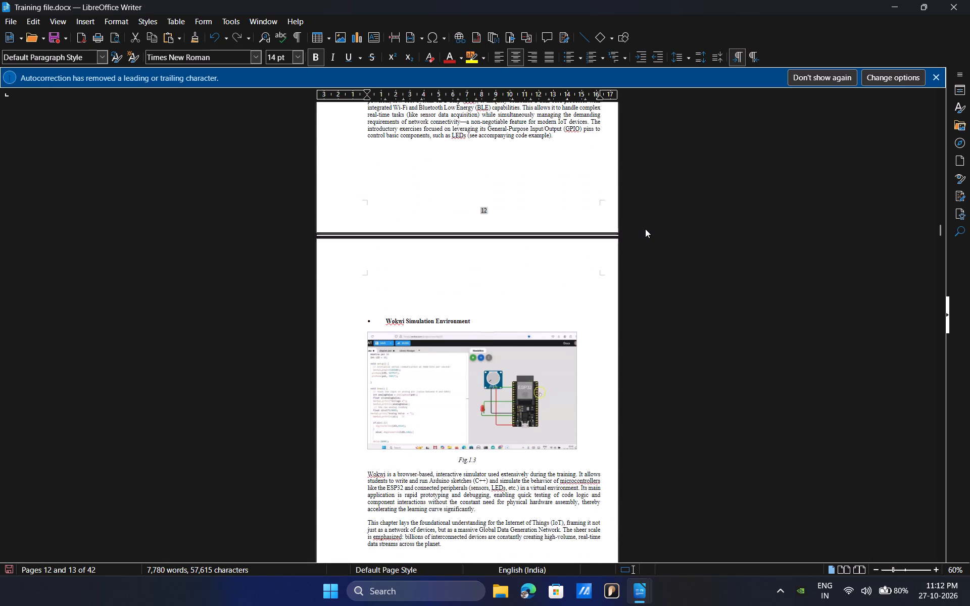
{"action": "scroll", "coordinate": [645, 229], "scroll_direction": "down", "scroll_amount": 1}
{"action": "left_click", "coordinate": [378, 292]}
{"action": "key", "text": "BackSpace"}
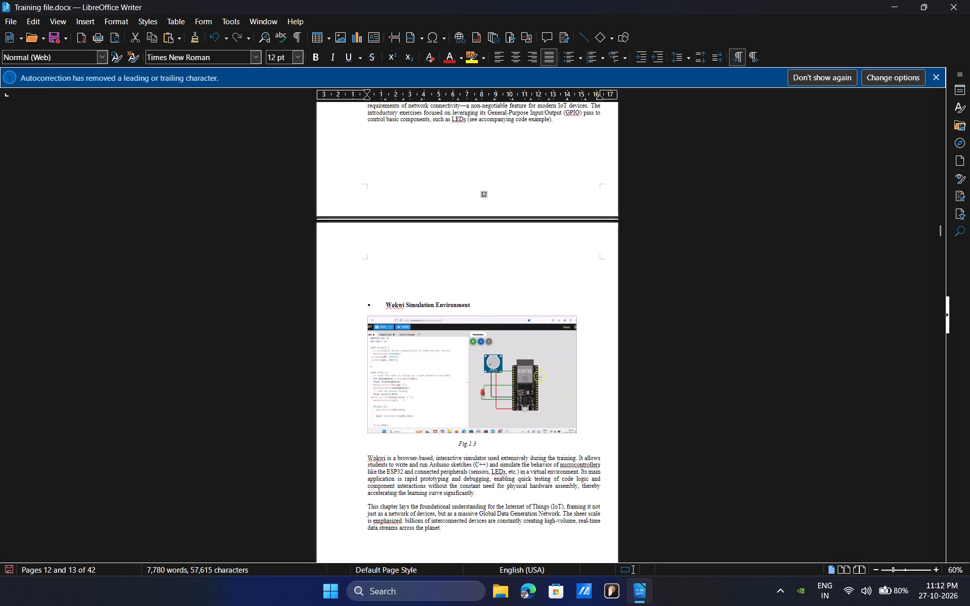
{"action": "key", "text": "BackSpace"}
{"action": "left_click", "coordinate": [364, 278]}
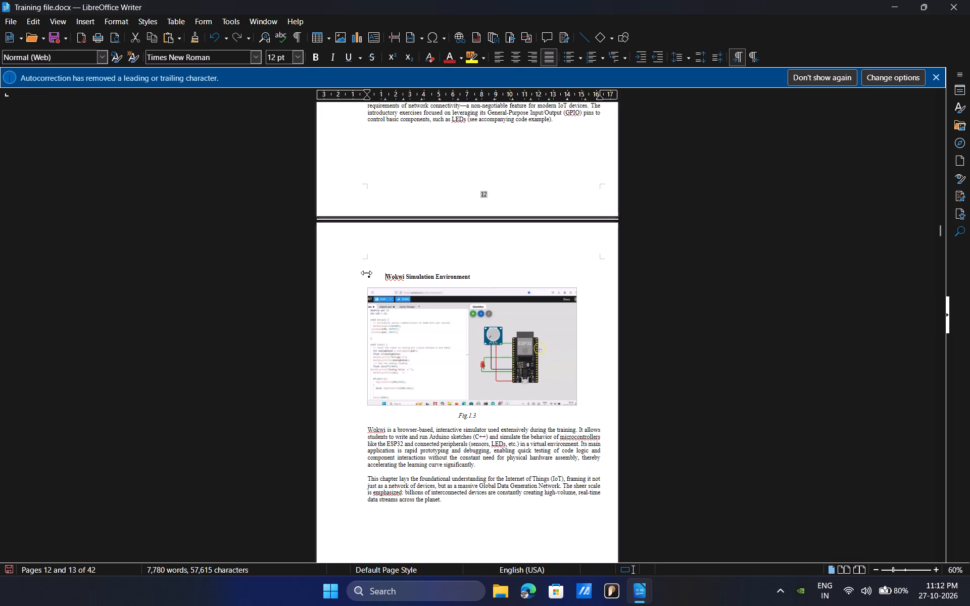
{"action": "left_click", "coordinate": [367, 270]}
{"action": "left_click", "coordinate": [370, 267]}
{"action": "left_click", "coordinate": [382, 269]}
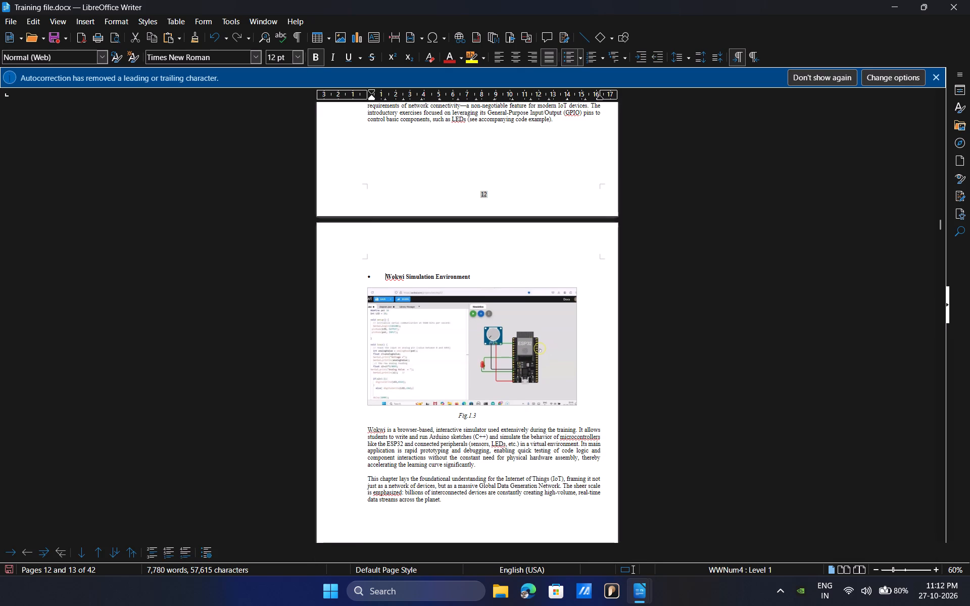
Delete the extra blank lines above the 2.1.1 Labelled Diagram of ESP32 heading on page 18.
{"action": "scroll", "coordinate": [392, 295], "scroll_direction": "down", "scroll_amount": 11}
{"action": "scroll", "coordinate": [393, 294], "scroll_direction": "up", "scroll_amount": 1}
{"action": "scroll", "coordinate": [393, 294], "scroll_direction": "down", "scroll_amount": 3}
{"action": "scroll", "coordinate": [393, 294], "scroll_direction": "up", "scroll_amount": 3}
{"action": "scroll", "coordinate": [393, 294], "scroll_direction": "down", "scroll_amount": 3}
{"action": "scroll", "coordinate": [393, 294], "scroll_direction": "up", "scroll_amount": 1}
{"action": "scroll", "coordinate": [393, 294], "scroll_direction": "down", "scroll_amount": 1}
{"action": "scroll", "coordinate": [393, 294], "scroll_direction": "up", "scroll_amount": 1}
{"action": "scroll", "coordinate": [393, 294], "scroll_direction": "down", "scroll_amount": 16}
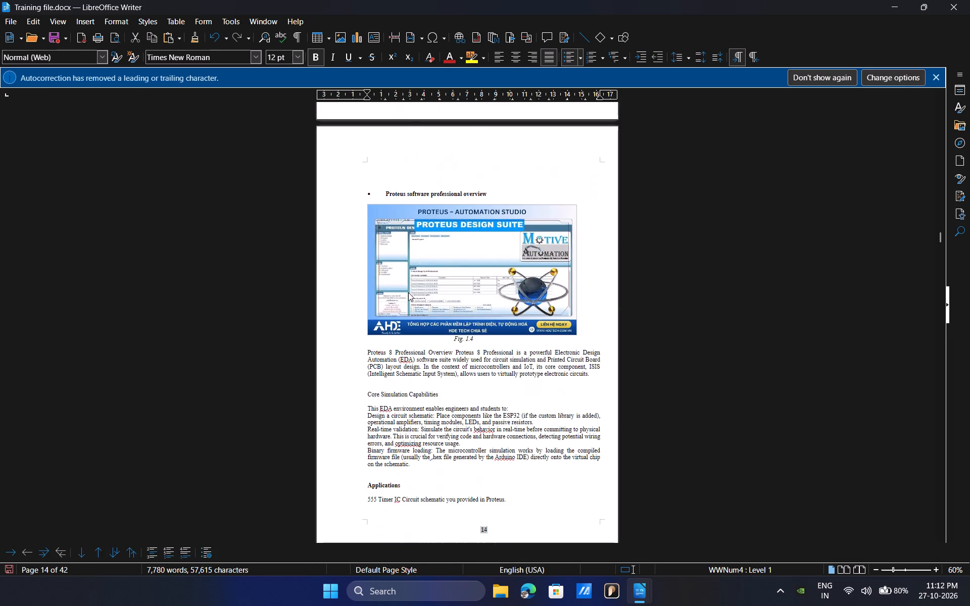
{"action": "scroll", "coordinate": [408, 292], "scroll_direction": "down", "scroll_amount": 2}
{"action": "scroll", "coordinate": [408, 292], "scroll_direction": "up", "scroll_amount": 1}
{"action": "scroll", "coordinate": [408, 292], "scroll_direction": "down", "scroll_amount": 4}
{"action": "scroll", "coordinate": [408, 292], "scroll_direction": "up", "scroll_amount": 1}
{"action": "scroll", "coordinate": [408, 292], "scroll_direction": "down", "scroll_amount": 3}
{"action": "scroll", "coordinate": [408, 292], "scroll_direction": "up", "scroll_amount": 1}
{"action": "scroll", "coordinate": [408, 292], "scroll_direction": "down", "scroll_amount": 10}
{"action": "scroll", "coordinate": [410, 291], "scroll_direction": "up", "scroll_amount": 1}
{"action": "scroll", "coordinate": [410, 291], "scroll_direction": "down", "scroll_amount": 10}
{"action": "scroll", "coordinate": [411, 289], "scroll_direction": "up", "scroll_amount": 2}
{"action": "scroll", "coordinate": [411, 289], "scroll_direction": "down", "scroll_amount": 8}
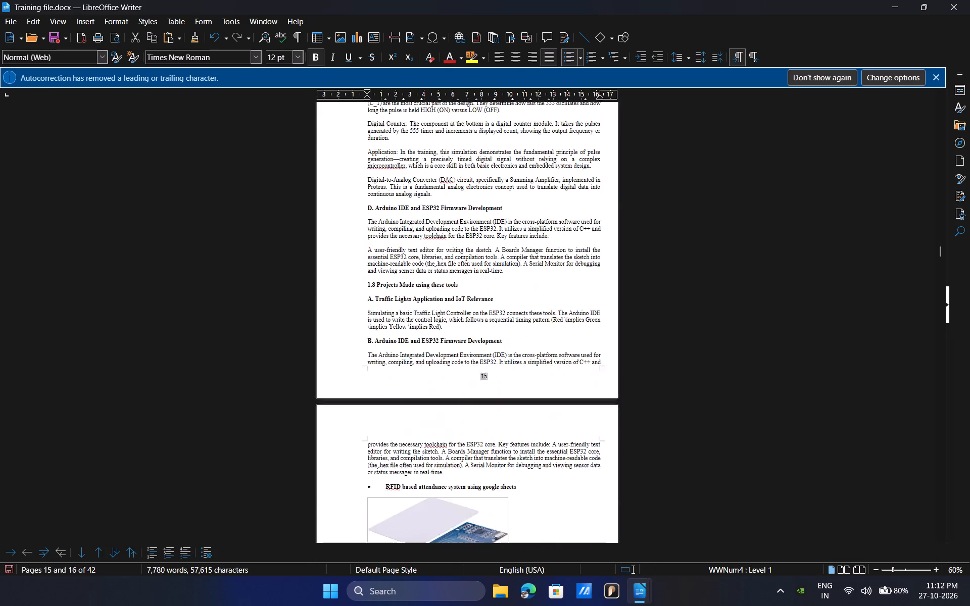
{"action": "scroll", "coordinate": [413, 288], "scroll_direction": "down", "scroll_amount": 11}
{"action": "scroll", "coordinate": [413, 288], "scroll_direction": "up", "scroll_amount": 1}
{"action": "scroll", "coordinate": [413, 288], "scroll_direction": "down", "scroll_amount": 3}
{"action": "scroll", "coordinate": [413, 288], "scroll_direction": "up", "scroll_amount": 1}
{"action": "scroll", "coordinate": [413, 288], "scroll_direction": "down", "scroll_amount": 2}
{"action": "scroll", "coordinate": [413, 288], "scroll_direction": "up", "scroll_amount": 1}
{"action": "scroll", "coordinate": [413, 288], "scroll_direction": "down", "scroll_amount": 5}
{"action": "scroll", "coordinate": [414, 288], "scroll_direction": "up", "scroll_amount": 1}
{"action": "scroll", "coordinate": [414, 288], "scroll_direction": "down", "scroll_amount": 15}
{"action": "scroll", "coordinate": [414, 287], "scroll_direction": "up", "scroll_amount": 1}
{"action": "scroll", "coordinate": [414, 287], "scroll_direction": "down", "scroll_amount": 5}
{"action": "scroll", "coordinate": [414, 287], "scroll_direction": "up", "scroll_amount": 1}
{"action": "scroll", "coordinate": [414, 287], "scroll_direction": "down", "scroll_amount": 2}
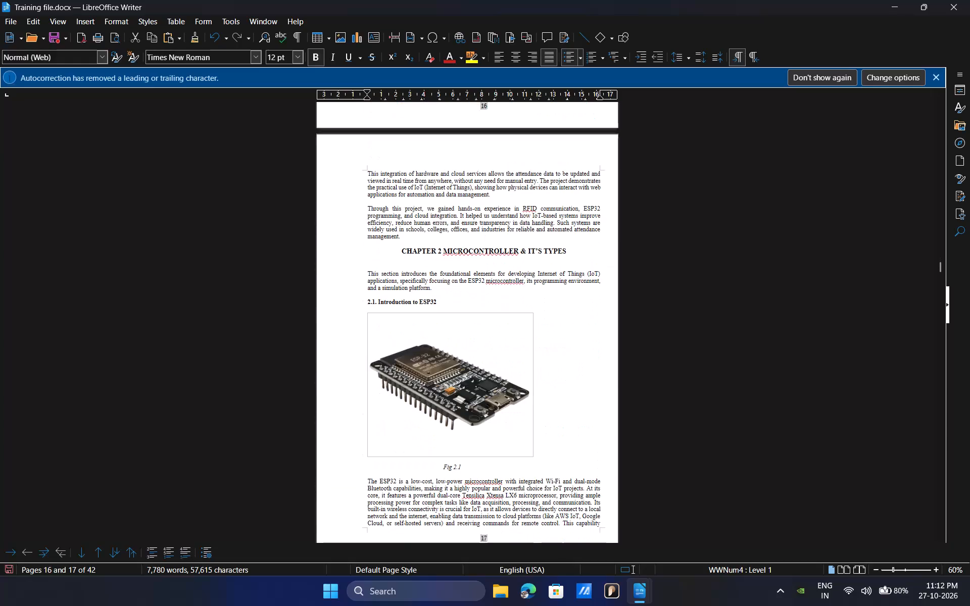
{"action": "scroll", "coordinate": [414, 287], "scroll_direction": "down", "scroll_amount": 3}
{"action": "scroll", "coordinate": [414, 287], "scroll_direction": "up", "scroll_amount": 1}
{"action": "scroll", "coordinate": [414, 287], "scroll_direction": "down", "scroll_amount": 15}
{"action": "scroll", "coordinate": [413, 288], "scroll_direction": "up", "scroll_amount": 2}
{"action": "scroll", "coordinate": [413, 288], "scroll_direction": "down", "scroll_amount": 7}
{"action": "scroll", "coordinate": [413, 287], "scroll_direction": "up", "scroll_amount": 2}
{"action": "scroll", "coordinate": [413, 287], "scroll_direction": "down", "scroll_amount": 3}
{"action": "scroll", "coordinate": [413, 287], "scroll_direction": "up", "scroll_amount": 2}
{"action": "scroll", "coordinate": [413, 287], "scroll_direction": "down", "scroll_amount": 4}
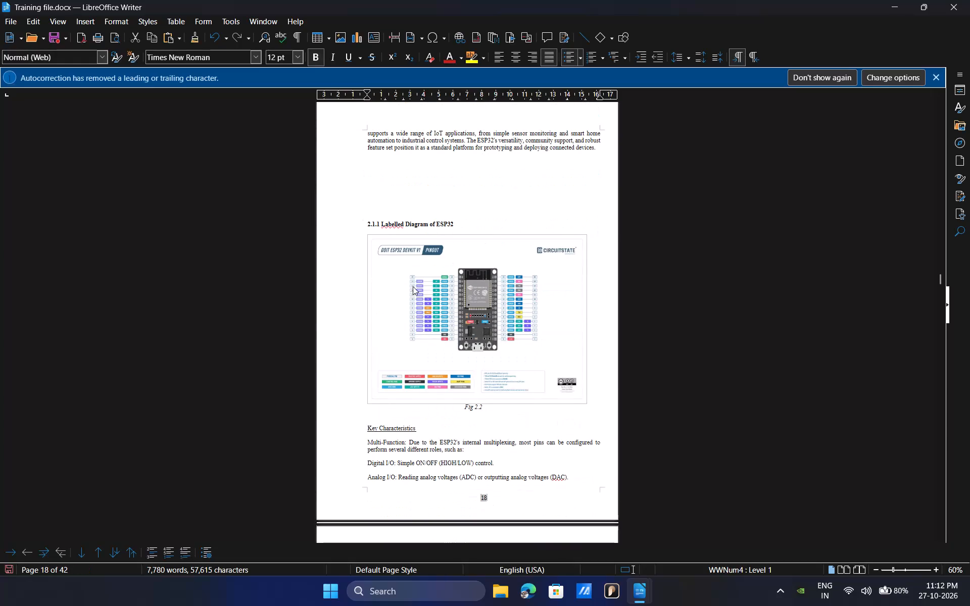
{"action": "left_click", "coordinate": [365, 220]}
{"action": "key", "text": "BackSpace"}
{"action": "key", "text": "BackSpace"}
{"action": "key", "text": "BackSpace"}
{"action": "key", "text": "BackSpace"}
{"action": "key", "text": "BackSpace"}
{"action": "key", "text": "BackSpace"}
{"action": "key", "text": "BackSpace"}
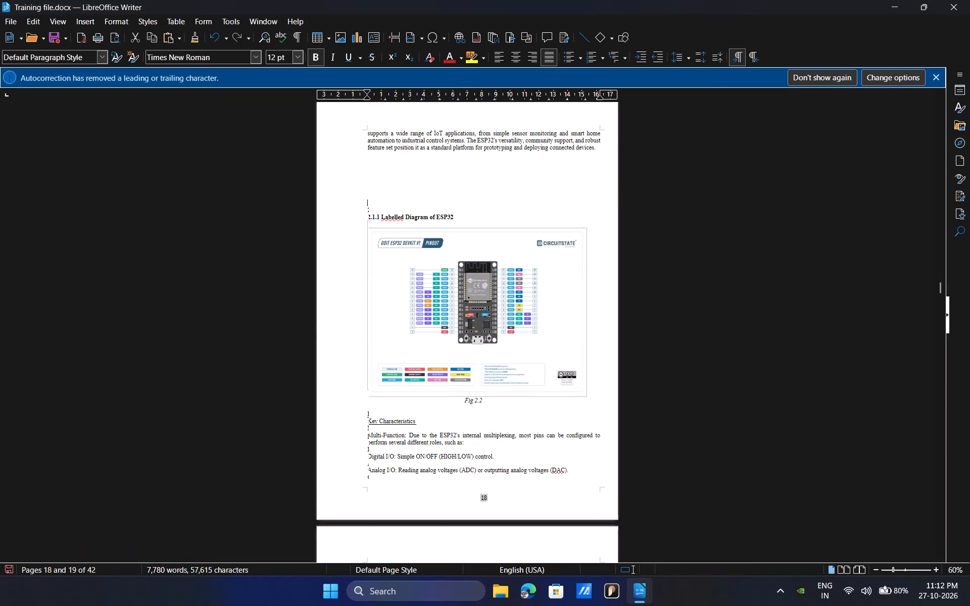
{"action": "key", "text": "BackSpace"}
{"action": "key", "text": "BackSpace"}
Examine the text flow from the ESP32 diagram on page 18 through the Critical Pins paragraph on page 19.
{"action": "scroll", "coordinate": [400, 208], "scroll_direction": "down", "scroll_amount": 11}
{"action": "scroll", "coordinate": [404, 207], "scroll_direction": "up", "scroll_amount": 1}
{"action": "scroll", "coordinate": [404, 207], "scroll_direction": "down", "scroll_amount": 1}
{"action": "scroll", "coordinate": [404, 207], "scroll_direction": "up", "scroll_amount": 2}
{"action": "scroll", "coordinate": [404, 207], "scroll_direction": "down", "scroll_amount": 1}
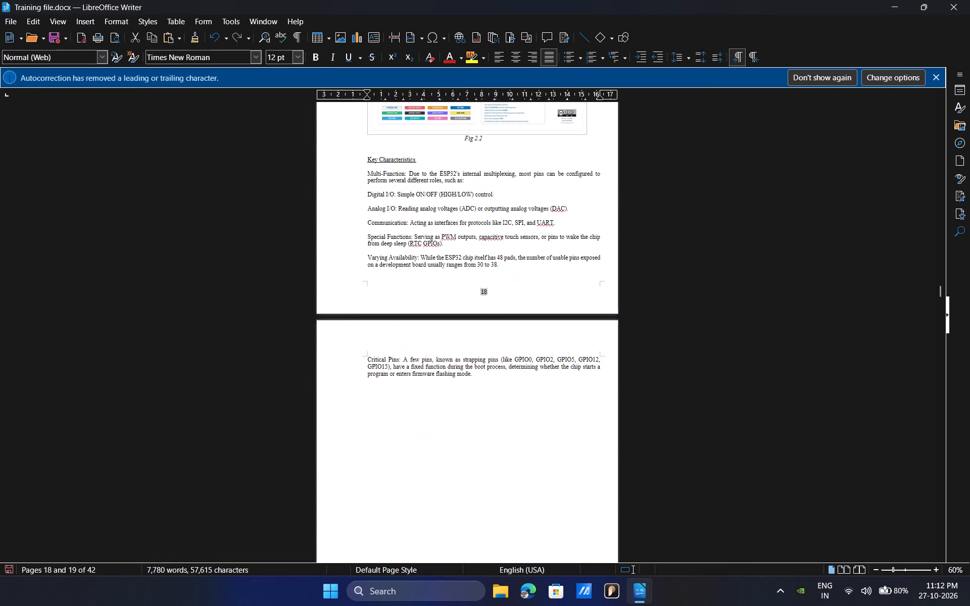
{"action": "scroll", "coordinate": [404, 207], "scroll_direction": "down", "scroll_amount": 6}
{"action": "scroll", "coordinate": [404, 208], "scroll_direction": "up", "scroll_amount": 3}
{"action": "scroll", "coordinate": [407, 210], "scroll_direction": "down", "scroll_amount": 4}
{"action": "scroll", "coordinate": [406, 216], "scroll_direction": "up", "scroll_amount": 1}
{"action": "scroll", "coordinate": [406, 216], "scroll_direction": "down", "scroll_amount": 16}
{"action": "scroll", "coordinate": [405, 236], "scroll_direction": "up", "scroll_amount": 1}
{"action": "scroll", "coordinate": [405, 236], "scroll_direction": "down", "scroll_amount": 3}
{"action": "scroll", "coordinate": [405, 236], "scroll_direction": "up", "scroll_amount": 1}
{"action": "scroll", "coordinate": [405, 236], "scroll_direction": "down", "scroll_amount": 2}
{"action": "scroll", "coordinate": [405, 236], "scroll_direction": "up", "scroll_amount": 1}
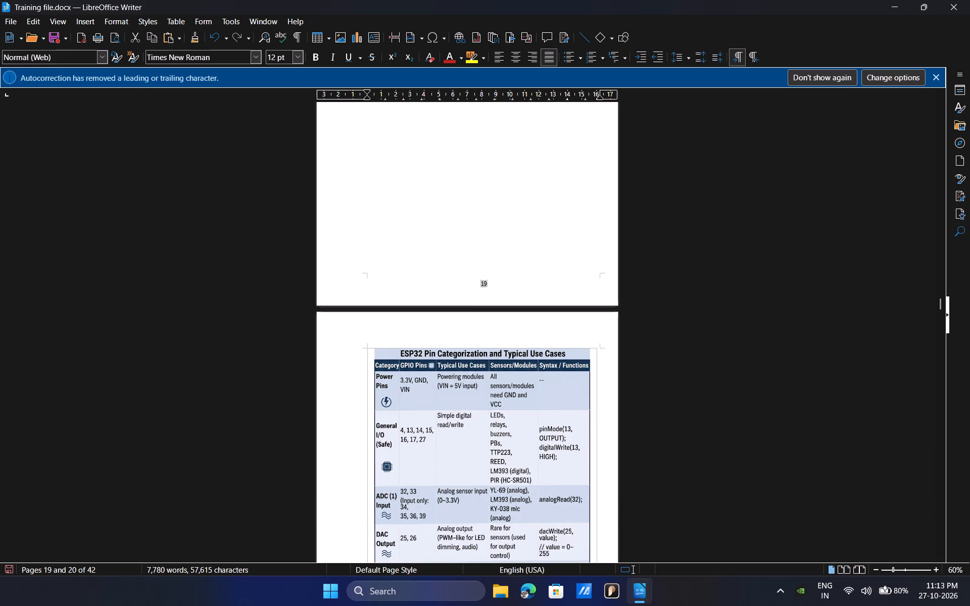
{"action": "left_click", "coordinate": [390, 281]}
{"action": "left_click", "coordinate": [390, 266]}
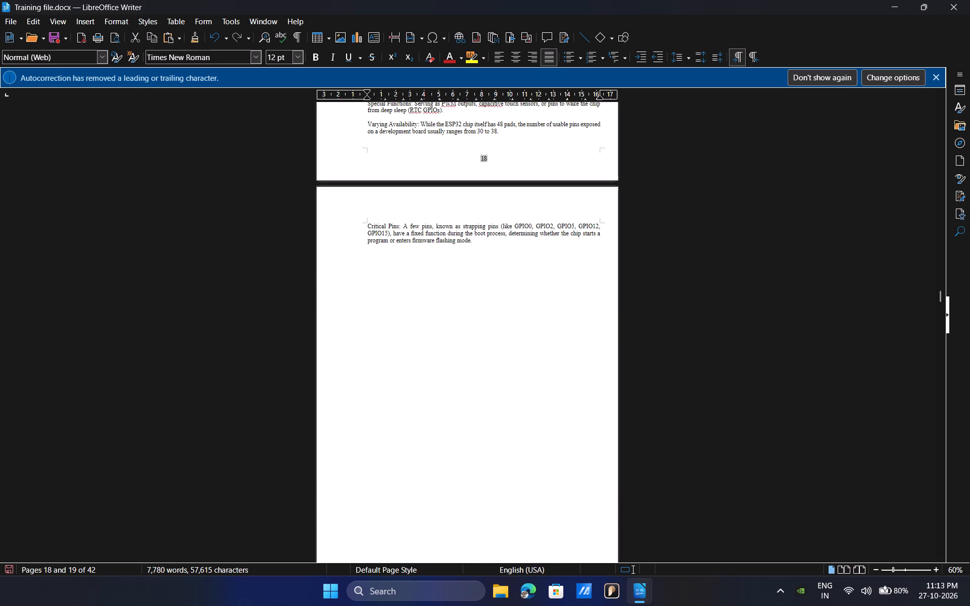
{"action": "scroll", "coordinate": [400, 293], "scroll_direction": "down", "scroll_amount": 1}
{"action": "scroll", "coordinate": [400, 294], "scroll_direction": "up", "scroll_amount": 2}
{"action": "scroll", "coordinate": [400, 294], "scroll_direction": "down", "scroll_amount": 10}
{"action": "scroll", "coordinate": [405, 292], "scroll_direction": "up", "scroll_amount": 1}
{"action": "scroll", "coordinate": [405, 292], "scroll_direction": "down", "scroll_amount": 2}
{"action": "left_click", "coordinate": [400, 315]}
{"action": "scroll", "coordinate": [400, 315], "scroll_direction": "down", "scroll_amount": 5}
{"action": "scroll", "coordinate": [400, 315], "scroll_direction": "up", "scroll_amount": 1}
{"action": "scroll", "coordinate": [400, 315], "scroll_direction": "down", "scroll_amount": 2}
{"action": "scroll", "coordinate": [400, 315], "scroll_direction": "up", "scroll_amount": 4}
{"action": "scroll", "coordinate": [400, 315], "scroll_direction": "down", "scroll_amount": 2}
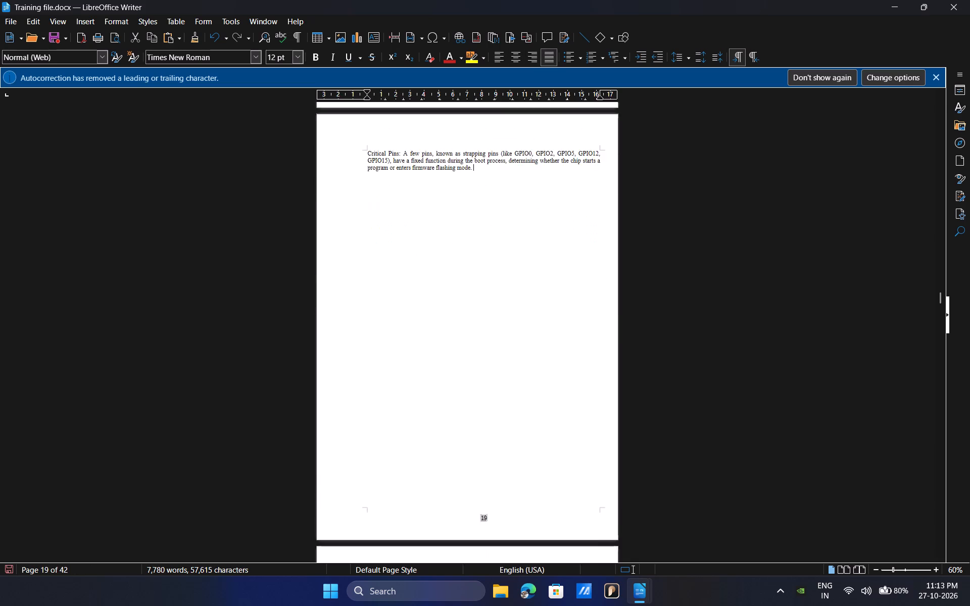
Examine pages 19 to 21 for the placement of the ESP32 pin table and the 2.2 Arduino IDE and Setup heading.
{"action": "scroll", "coordinate": [403, 311], "scroll_direction": "down", "scroll_amount": 19}
{"action": "scroll", "coordinate": [406, 310], "scroll_direction": "up", "scroll_amount": 1}
{"action": "scroll", "coordinate": [406, 310], "scroll_direction": "down", "scroll_amount": 10}
{"action": "scroll", "coordinate": [406, 310], "scroll_direction": "up", "scroll_amount": 3}
{"action": "scroll", "coordinate": [406, 310], "scroll_direction": "down", "scroll_amount": 2}
{"action": "scroll", "coordinate": [406, 309], "scroll_direction": "up", "scroll_amount": 2}
{"action": "scroll", "coordinate": [406, 309], "scroll_direction": "down", "scroll_amount": 2}
{"action": "scroll", "coordinate": [406, 309], "scroll_direction": "up", "scroll_amount": 1}
{"action": "scroll", "coordinate": [406, 309], "scroll_direction": "down", "scroll_amount": 4}
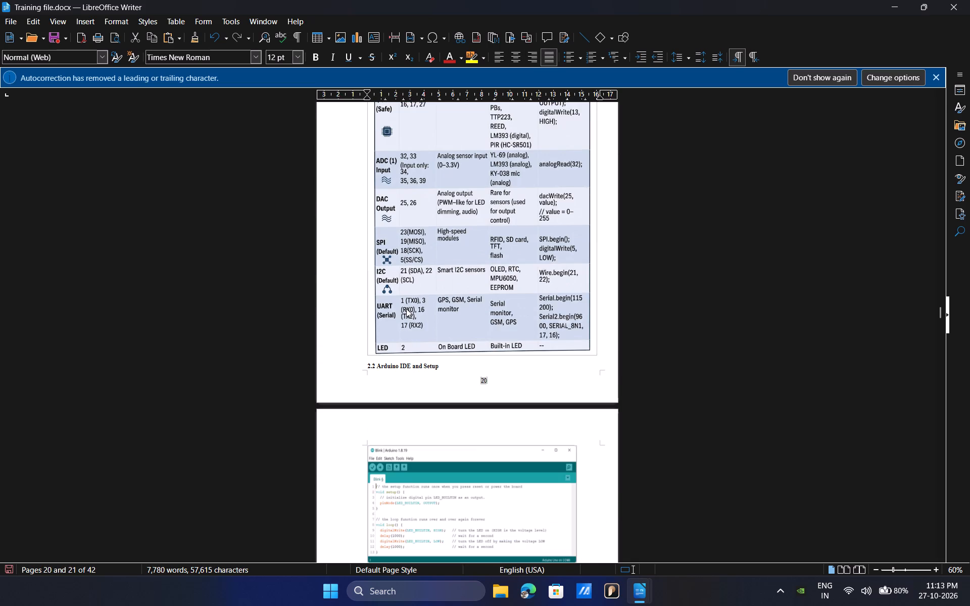
{"action": "left_click", "coordinate": [480, 362]}
{"action": "scroll", "coordinate": [482, 316], "scroll_direction": "down", "scroll_amount": 1}
{"action": "scroll", "coordinate": [482, 316], "scroll_direction": "up", "scroll_amount": 6}
{"action": "scroll", "coordinate": [482, 314], "scroll_direction": "down", "scroll_amount": 2}
{"action": "scroll", "coordinate": [482, 314], "scroll_direction": "up", "scroll_amount": 2}
{"action": "scroll", "coordinate": [482, 314], "scroll_direction": "down", "scroll_amount": 2}
{"action": "scroll", "coordinate": [482, 314], "scroll_direction": "up", "scroll_amount": 2}
{"action": "scroll", "coordinate": [482, 314], "scroll_direction": "down", "scroll_amount": 1}
{"action": "scroll", "coordinate": [482, 314], "scroll_direction": "up", "scroll_amount": 4}
{"action": "scroll", "coordinate": [482, 314], "scroll_direction": "down", "scroll_amount": 1}
{"action": "scroll", "coordinate": [482, 314], "scroll_direction": "up", "scroll_amount": 1}
{"action": "scroll", "coordinate": [482, 314], "scroll_direction": "down", "scroll_amount": 1}
{"action": "scroll", "coordinate": [482, 314], "scroll_direction": "up", "scroll_amount": 1}
{"action": "scroll", "coordinate": [482, 314], "scroll_direction": "down", "scroll_amount": 1}
{"action": "scroll", "coordinate": [482, 314], "scroll_direction": "up", "scroll_amount": 20}
{"action": "scroll", "coordinate": [482, 314], "scroll_direction": "up", "scroll_amount": 1}
{"action": "scroll", "coordinate": [480, 315], "scroll_direction": "down", "scroll_amount": 1}
{"action": "scroll", "coordinate": [480, 315], "scroll_direction": "up", "scroll_amount": 4}
{"action": "scroll", "coordinate": [480, 315], "scroll_direction": "down", "scroll_amount": 1}
{"action": "scroll", "coordinate": [480, 315], "scroll_direction": "up", "scroll_amount": 2}
{"action": "scroll", "coordinate": [480, 315], "scroll_direction": "down", "scroll_amount": 1}
{"action": "scroll", "coordinate": [480, 315], "scroll_direction": "up", "scroll_amount": 1}
{"action": "scroll", "coordinate": [480, 315], "scroll_direction": "down", "scroll_amount": 5}
{"action": "scroll", "coordinate": [480, 315], "scroll_direction": "up", "scroll_amount": 1}
{"action": "scroll", "coordinate": [479, 315], "scroll_direction": "down", "scroll_amount": 3}
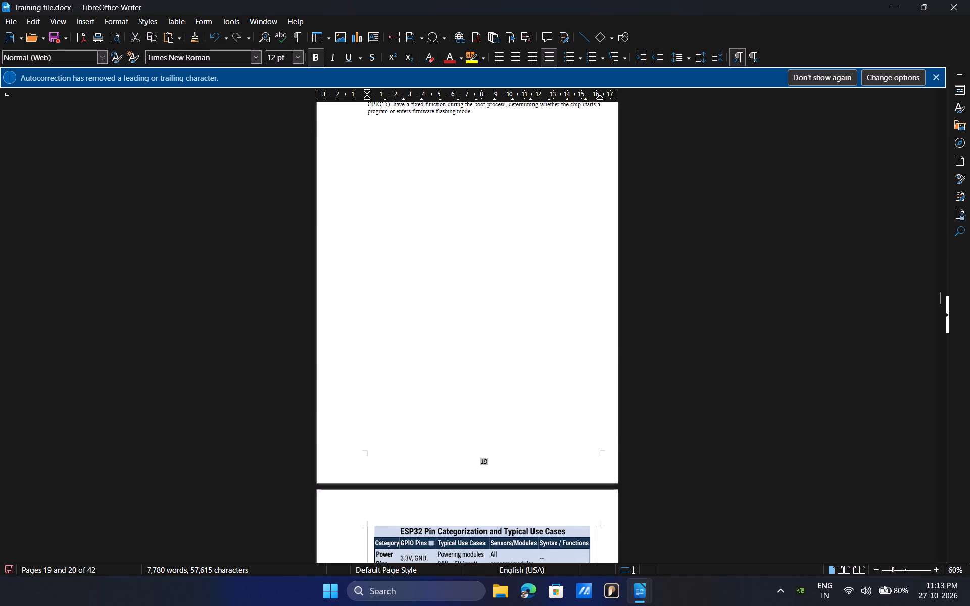
{"action": "scroll", "coordinate": [479, 315], "scroll_direction": "down", "scroll_amount": 10}
{"action": "scroll", "coordinate": [478, 315], "scroll_direction": "up", "scroll_amount": 2}
{"action": "scroll", "coordinate": [478, 316], "scroll_direction": "down", "scroll_amount": 5}
{"action": "scroll", "coordinate": [478, 316], "scroll_direction": "up", "scroll_amount": 1}
{"action": "scroll", "coordinate": [478, 316], "scroll_direction": "down", "scroll_amount": 12}
{"action": "scroll", "coordinate": [477, 316], "scroll_direction": "up", "scroll_amount": 1}
{"action": "scroll", "coordinate": [477, 316], "scroll_direction": "down", "scroll_amount": 4}
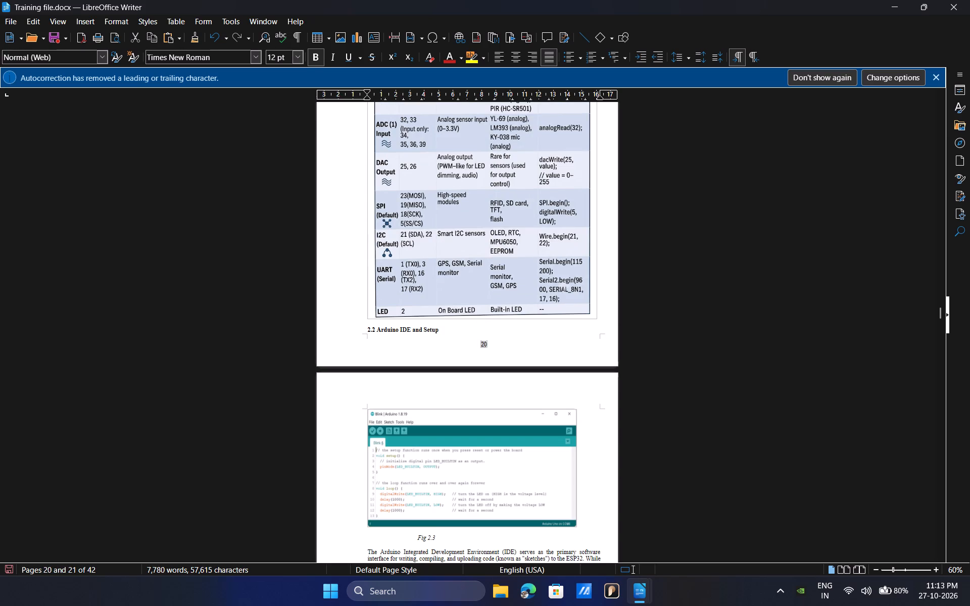
Insert a blank line before the 2.2 Arduino IDE and Setup heading to push it onto page 21 above its figure.
{"action": "left_click", "coordinate": [367, 328]}
{"action": "key", "text": "Return"}
Examine the headings, figures and page starts from the Arduino IDE section on page 21 to the Chapter 3 heading on page 24.
{"action": "scroll", "coordinate": [592, 312], "scroll_direction": "down", "scroll_amount": 10}
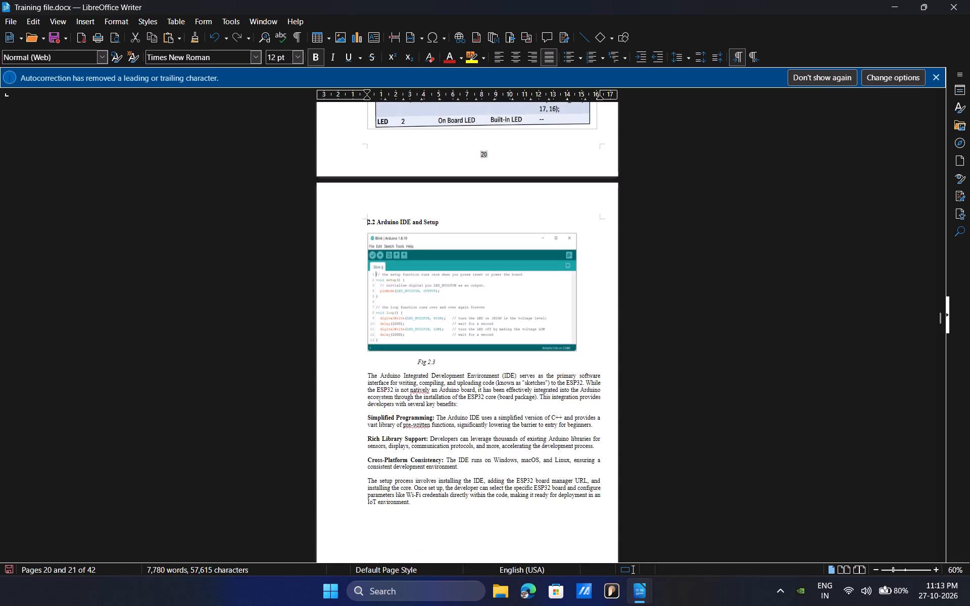
{"action": "scroll", "coordinate": [609, 297], "scroll_direction": "down", "scroll_amount": 4}
{"action": "scroll", "coordinate": [609, 297], "scroll_direction": "up", "scroll_amount": 1}
{"action": "scroll", "coordinate": [609, 297], "scroll_direction": "down", "scroll_amount": 5}
{"action": "scroll", "coordinate": [609, 296], "scroll_direction": "up", "scroll_amount": 1}
{"action": "scroll", "coordinate": [609, 295], "scroll_direction": "down", "scroll_amount": 2}
{"action": "scroll", "coordinate": [609, 293], "scroll_direction": "up", "scroll_amount": 4}
{"action": "scroll", "coordinate": [609, 291], "scroll_direction": "down", "scroll_amount": 1}
{"action": "scroll", "coordinate": [609, 291], "scroll_direction": "up", "scroll_amount": 2}
{"action": "scroll", "coordinate": [611, 289], "scroll_direction": "down", "scroll_amount": 2}
{"action": "scroll", "coordinate": [611, 289], "scroll_direction": "up", "scroll_amount": 1}
{"action": "scroll", "coordinate": [611, 289], "scroll_direction": "down", "scroll_amount": 20}
{"action": "scroll", "coordinate": [612, 284], "scroll_direction": "up", "scroll_amount": 2}
{"action": "scroll", "coordinate": [612, 284], "scroll_direction": "down", "scroll_amount": 2}
{"action": "scroll", "coordinate": [612, 284], "scroll_direction": "up", "scroll_amount": 2}
{"action": "scroll", "coordinate": [612, 284], "scroll_direction": "down", "scroll_amount": 3}
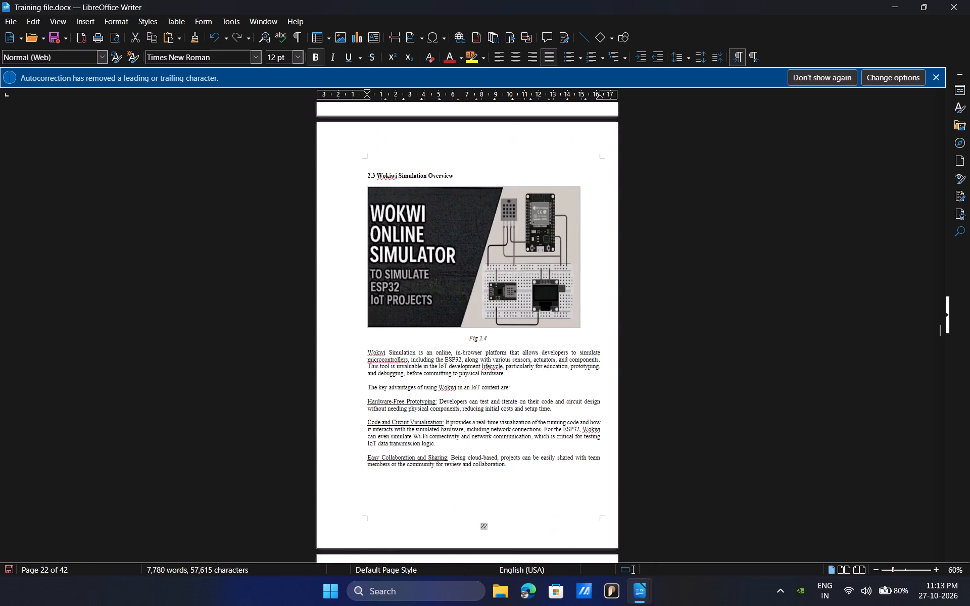
{"action": "scroll", "coordinate": [612, 284], "scroll_direction": "down", "scroll_amount": 7}
{"action": "scroll", "coordinate": [612, 284], "scroll_direction": "up", "scroll_amount": 1}
{"action": "scroll", "coordinate": [612, 284], "scroll_direction": "down", "scroll_amount": 9}
{"action": "scroll", "coordinate": [613, 284], "scroll_direction": "up", "scroll_amount": 3}
{"action": "scroll", "coordinate": [613, 284], "scroll_direction": "down", "scroll_amount": 3}
{"action": "scroll", "coordinate": [614, 283], "scroll_direction": "up", "scroll_amount": 2}
{"action": "scroll", "coordinate": [614, 283], "scroll_direction": "down", "scroll_amount": 4}
{"action": "scroll", "coordinate": [614, 283], "scroll_direction": "up", "scroll_amount": 1}
{"action": "scroll", "coordinate": [614, 283], "scroll_direction": "down", "scroll_amount": 1}
{"action": "scroll", "coordinate": [614, 283], "scroll_direction": "up", "scroll_amount": 1}
{"action": "scroll", "coordinate": [614, 283], "scroll_direction": "down", "scroll_amount": 18}
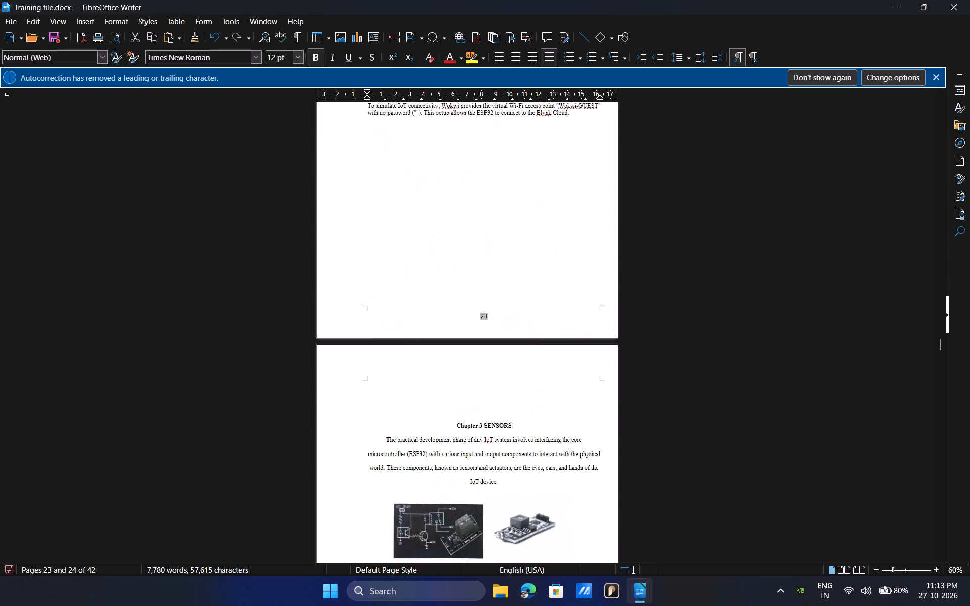
{"action": "scroll", "coordinate": [615, 283], "scroll_direction": "down", "scroll_amount": 3}
{"action": "scroll", "coordinate": [615, 283], "scroll_direction": "up", "scroll_amount": 1}
{"action": "scroll", "coordinate": [615, 283], "scroll_direction": "down", "scroll_amount": 1}
{"action": "scroll", "coordinate": [615, 283], "scroll_direction": "up", "scroll_amount": 4}
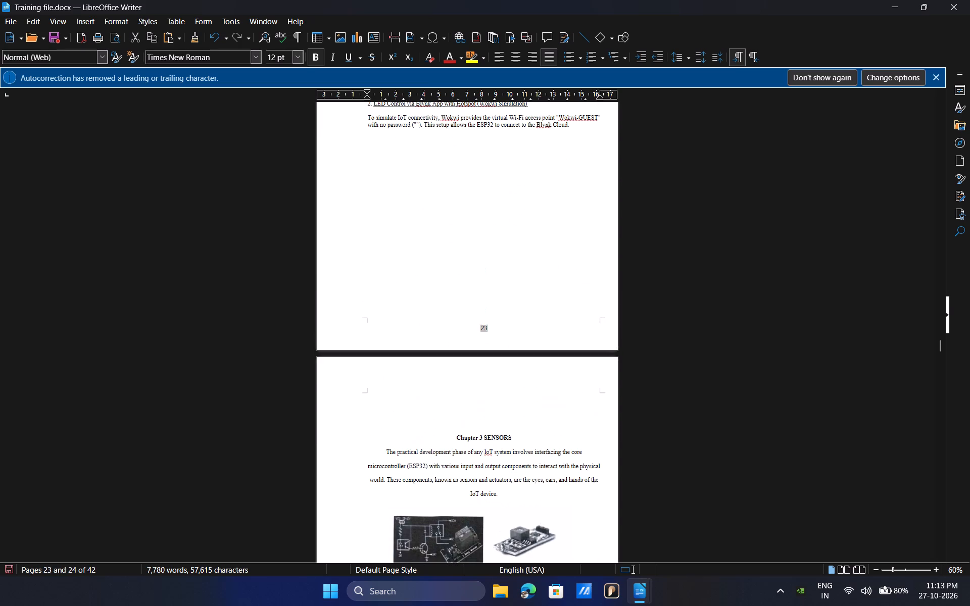
Review the page layout backwards from the Chapter 3 start to the empty space on page 19 above the ESP32 pin table.
{"action": "scroll", "coordinate": [615, 283], "scroll_direction": "up", "scroll_amount": 12}
{"action": "scroll", "coordinate": [615, 283], "scroll_direction": "down", "scroll_amount": 1}
{"action": "scroll", "coordinate": [615, 283], "scroll_direction": "up", "scroll_amount": 3}
{"action": "scroll", "coordinate": [615, 283], "scroll_direction": "down", "scroll_amount": 1}
{"action": "scroll", "coordinate": [615, 283], "scroll_direction": "up", "scroll_amount": 8}
{"action": "scroll", "coordinate": [615, 283], "scroll_direction": "down", "scroll_amount": 4}
{"action": "scroll", "coordinate": [615, 283], "scroll_direction": "up", "scroll_amount": 1}
{"action": "scroll", "coordinate": [615, 283], "scroll_direction": "down", "scroll_amount": 2}
{"action": "scroll", "coordinate": [615, 283], "scroll_direction": "up", "scroll_amount": 14}
{"action": "scroll", "coordinate": [615, 283], "scroll_direction": "down", "scroll_amount": 1}
{"action": "scroll", "coordinate": [615, 283], "scroll_direction": "up", "scroll_amount": 1}
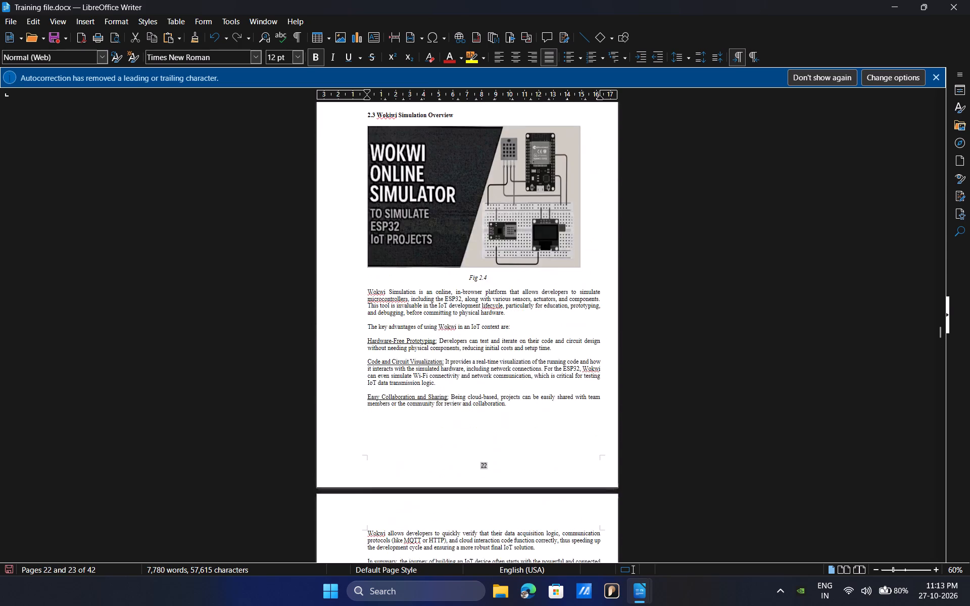
{"action": "scroll", "coordinate": [615, 283], "scroll_direction": "up", "scroll_amount": 1}
{"action": "scroll", "coordinate": [615, 283], "scroll_direction": "down", "scroll_amount": 5}
{"action": "scroll", "coordinate": [615, 283], "scroll_direction": "up", "scroll_amount": 3}
{"action": "scroll", "coordinate": [614, 283], "scroll_direction": "down", "scroll_amount": 1}
{"action": "scroll", "coordinate": [614, 283], "scroll_direction": "up", "scroll_amount": 17}
{"action": "scroll", "coordinate": [614, 283], "scroll_direction": "up", "scroll_amount": 5}
{"action": "scroll", "coordinate": [614, 283], "scroll_direction": "down", "scroll_amount": 1}
{"action": "scroll", "coordinate": [614, 283], "scroll_direction": "up", "scroll_amount": 5}
{"action": "scroll", "coordinate": [614, 283], "scroll_direction": "down", "scroll_amount": 2}
{"action": "scroll", "coordinate": [614, 283], "scroll_direction": "up", "scroll_amount": 2}
{"action": "scroll", "coordinate": [614, 283], "scroll_direction": "down", "scroll_amount": 1}
{"action": "scroll", "coordinate": [614, 283], "scroll_direction": "up", "scroll_amount": 6}
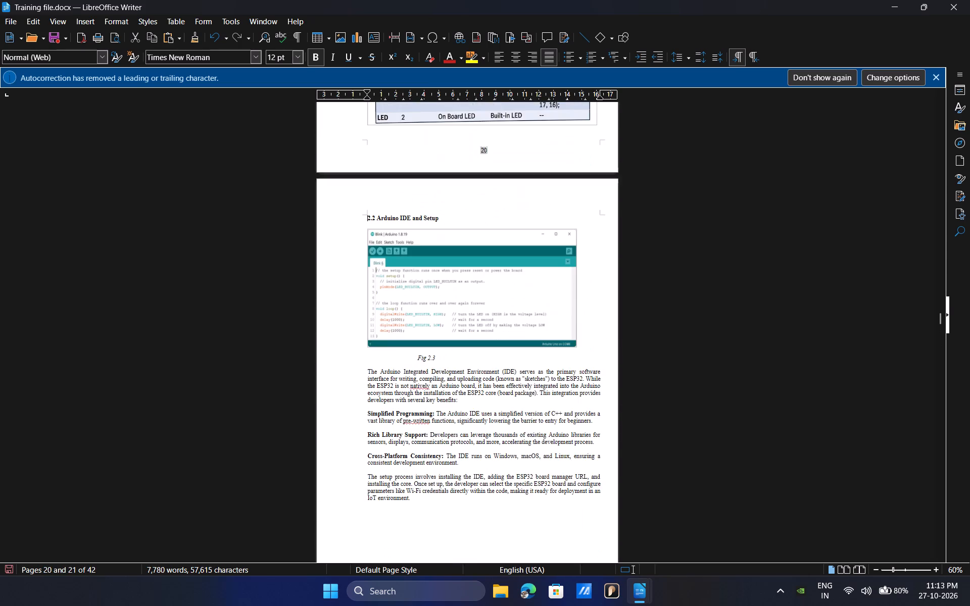
{"action": "scroll", "coordinate": [614, 283], "scroll_direction": "up", "scroll_amount": 11}
{"action": "scroll", "coordinate": [614, 283], "scroll_direction": "down", "scroll_amount": 3}
{"action": "scroll", "coordinate": [614, 283], "scroll_direction": "up", "scroll_amount": 1}
{"action": "scroll", "coordinate": [614, 283], "scroll_direction": "down", "scroll_amount": 1}
{"action": "scroll", "coordinate": [614, 283], "scroll_direction": "up", "scroll_amount": 4}
{"action": "scroll", "coordinate": [614, 283], "scroll_direction": "down", "scroll_amount": 1}
{"action": "scroll", "coordinate": [614, 283], "scroll_direction": "up", "scroll_amount": 19}
{"action": "scroll", "coordinate": [614, 283], "scroll_direction": "up", "scroll_amount": 2}
{"action": "scroll", "coordinate": [614, 283], "scroll_direction": "down", "scroll_amount": 3}
{"action": "scroll", "coordinate": [614, 283], "scroll_direction": "up", "scroll_amount": 5}
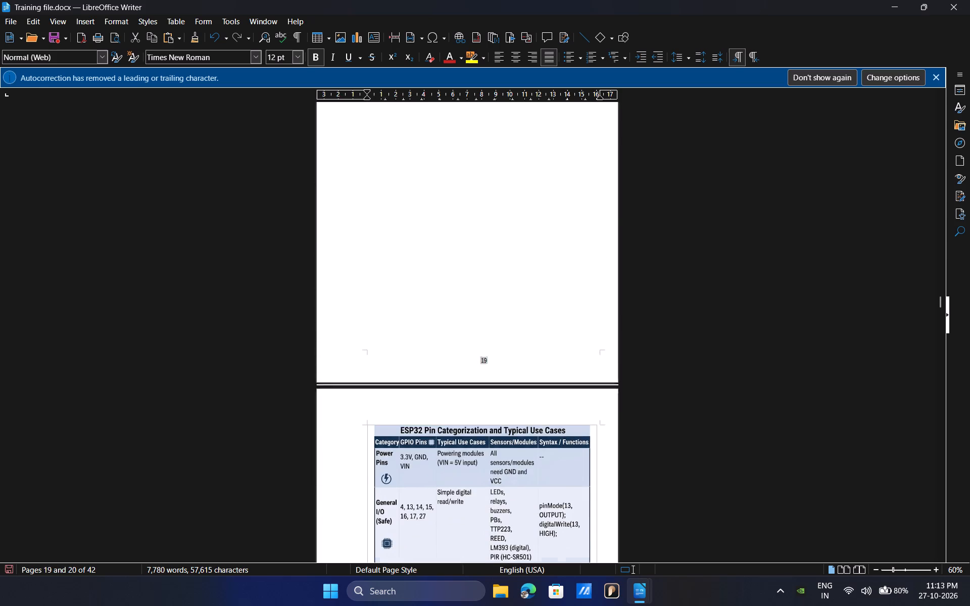
Review the page layout from the empty space on page 19 back to the Chapter 2 heading on page 17.
{"action": "scroll", "coordinate": [614, 283], "scroll_direction": "up", "scroll_amount": 1}
{"action": "scroll", "coordinate": [614, 283], "scroll_direction": "down", "scroll_amount": 1}
{"action": "scroll", "coordinate": [614, 283], "scroll_direction": "up", "scroll_amount": 15}
{"action": "scroll", "coordinate": [614, 283], "scroll_direction": "down", "scroll_amount": 1}
{"action": "scroll", "coordinate": [614, 283], "scroll_direction": "up", "scroll_amount": 1}
{"action": "scroll", "coordinate": [614, 283], "scroll_direction": "down", "scroll_amount": 1}
{"action": "scroll", "coordinate": [614, 283], "scroll_direction": "up", "scroll_amount": 1}
{"action": "scroll", "coordinate": [614, 283], "scroll_direction": "down", "scroll_amount": 2}
{"action": "scroll", "coordinate": [614, 283], "scroll_direction": "up", "scroll_amount": 3}
{"action": "scroll", "coordinate": [614, 283], "scroll_direction": "down", "scroll_amount": 1}
{"action": "scroll", "coordinate": [614, 283], "scroll_direction": "up", "scroll_amount": 4}
{"action": "scroll", "coordinate": [614, 283], "scroll_direction": "down", "scroll_amount": 2}
{"action": "scroll", "coordinate": [614, 283], "scroll_direction": "up", "scroll_amount": 15}
{"action": "scroll", "coordinate": [614, 283], "scroll_direction": "down", "scroll_amount": 1}
{"action": "scroll", "coordinate": [614, 283], "scroll_direction": "up", "scroll_amount": 1}
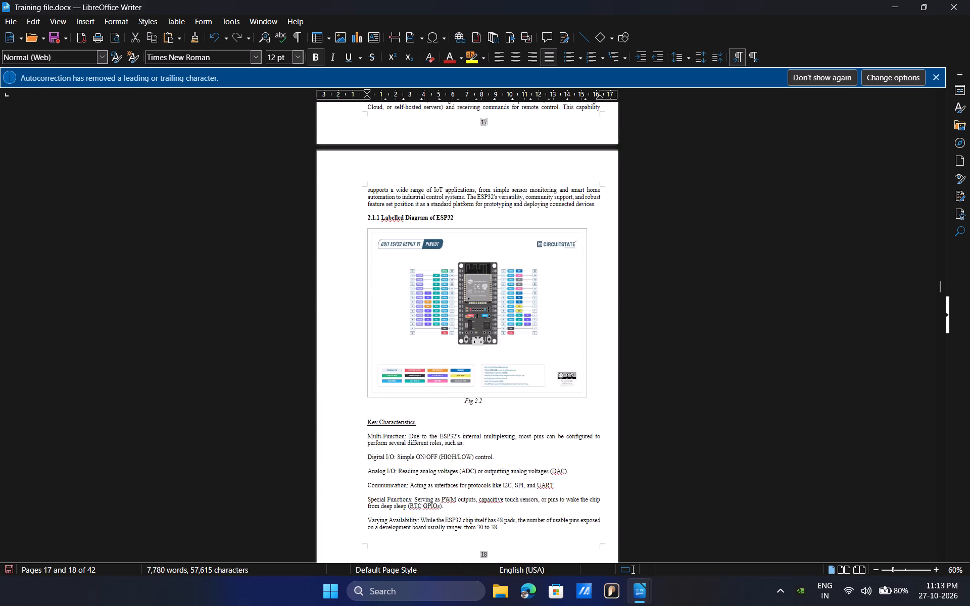
{"action": "scroll", "coordinate": [614, 283], "scroll_direction": "up", "scroll_amount": 2}
{"action": "scroll", "coordinate": [614, 283], "scroll_direction": "down", "scroll_amount": 1}
{"action": "scroll", "coordinate": [614, 283], "scroll_direction": "up", "scroll_amount": 8}
{"action": "scroll", "coordinate": [614, 283], "scroll_direction": "down", "scroll_amount": 1}
{"action": "scroll", "coordinate": [614, 283], "scroll_direction": "up", "scroll_amount": 2}
{"action": "scroll", "coordinate": [613, 283], "scroll_direction": "down", "scroll_amount": 1}
{"action": "scroll", "coordinate": [613, 283], "scroll_direction": "up", "scroll_amount": 9}
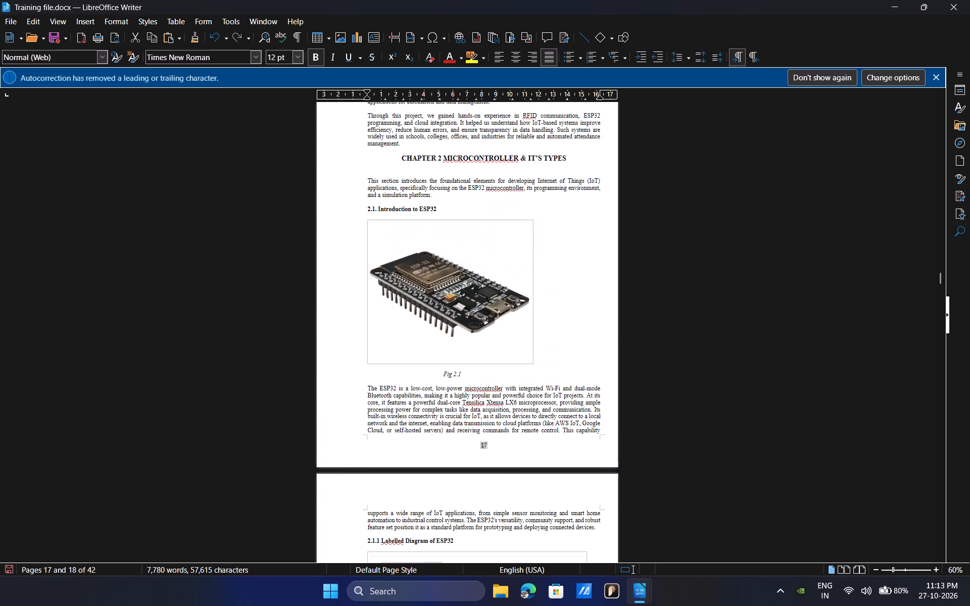
{"action": "scroll", "coordinate": [405, 150], "scroll_direction": "up", "scroll_amount": 7}
{"action": "scroll", "coordinate": [405, 151], "scroll_direction": "down", "scroll_amount": 5}
{"action": "scroll", "coordinate": [405, 151], "scroll_direction": "up", "scroll_amount": 1}
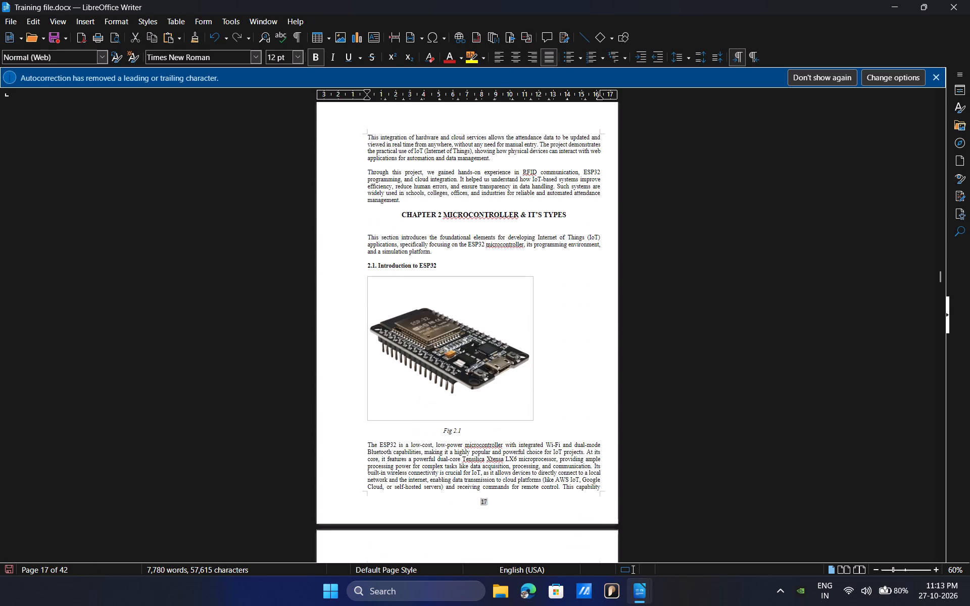
Insert blank lines before the Chapter 2 heading on page 17 so the chapter starts at the top of page 18.
{"action": "left_click", "coordinate": [403, 201]}
{"action": "left_click", "coordinate": [394, 213]}
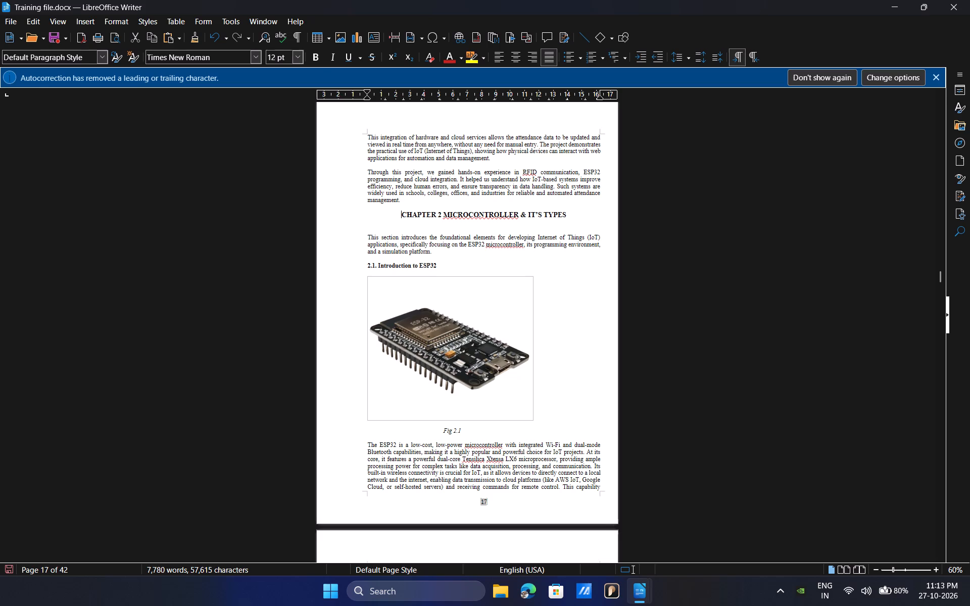
{"action": "key", "text": "Return"}
{"action": "key", "text": "Return"}
{"action": "key", "text": "Return"}
{"action": "key", "text": "Return"}
{"action": "key", "text": "Return"}
{"action": "key", "text": "Return"}
{"action": "key", "text": "Return"}
{"action": "key", "text": "Return"}
{"action": "key", "text": "Return"}
{"action": "key", "text": "Return"}
{"action": "key", "text": "Return"}
{"action": "key", "text": "Return"}
{"action": "key", "text": "Return"}
{"action": "key", "text": "Return"}
{"action": "key", "text": "Return"}
{"action": "key", "text": "Return"}
{"action": "key", "text": "Return"}
{"action": "key", "text": "Return"}
{"action": "key", "text": "Return"}
{"action": "key", "text": "Return"}
{"action": "key", "text": "Return"}
{"action": "key", "text": "Return"}
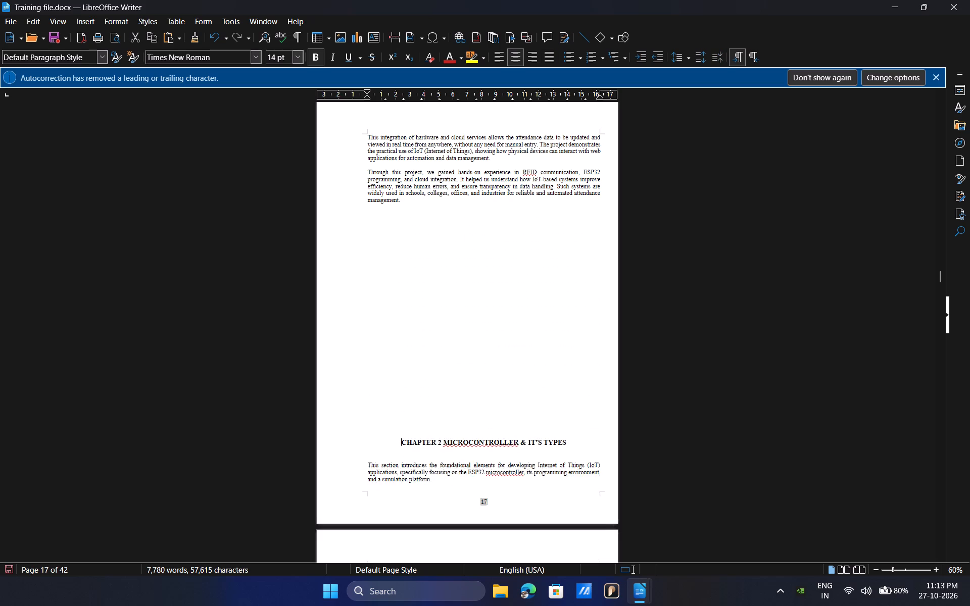
{"action": "key", "text": "Return"}
{"action": "key", "text": "Return"}
{"action": "key", "text": "Return"}
{"action": "key", "text": "Return"}
{"action": "key", "text": "Return"}
{"action": "scroll", "coordinate": [395, 212], "scroll_direction": "down", "scroll_amount": 3}
{"action": "scroll", "coordinate": [395, 212], "scroll_direction": "up", "scroll_amount": 1}
{"action": "scroll", "coordinate": [395, 212], "scroll_direction": "down", "scroll_amount": 2}
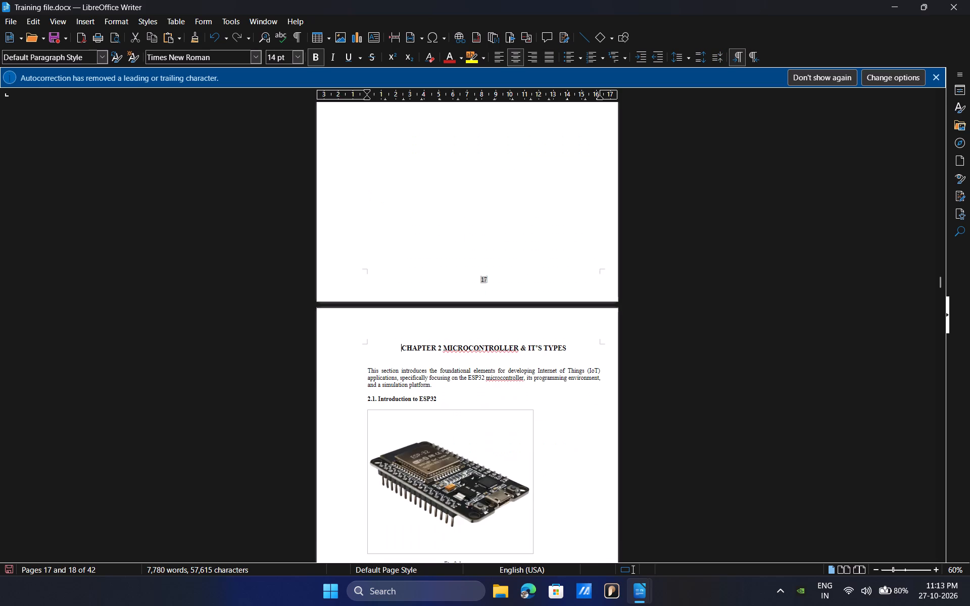
Retype the Chapter 2 heading in title case as "Chapter 2 Microcontroller & It's Types", keeping the uppercase original pasted after it for reference.
{"action": "key", "text": "shift+Right"}
{"action": "key", "text": "shift+Right"}
{"action": "key", "text": "shift+Right"}
{"action": "key", "text": "shift+Right"}
{"action": "key", "text": "shift+Right"}
{"action": "key", "text": "shift+Right"}
{"action": "key", "text": "shift+Right"}
{"action": "key", "text": "shift+Right"}
{"action": "key", "text": "shift+Right"}
{"action": "key", "text": "shift+Right"}
{"action": "key", "text": "shift+Right"}
{"action": "key", "text": "shift+Right"}
{"action": "key", "text": "shift+Right"}
{"action": "key", "text": "shift+Right"}
{"action": "key", "text": "shift+Right"}
{"action": "key", "text": "shift+Right"}
{"action": "key", "text": "shift+Right"}
{"action": "key", "text": "shift+Right"}
{"action": "key", "text": "shift+Right"}
{"action": "key", "text": "shift+Right"}
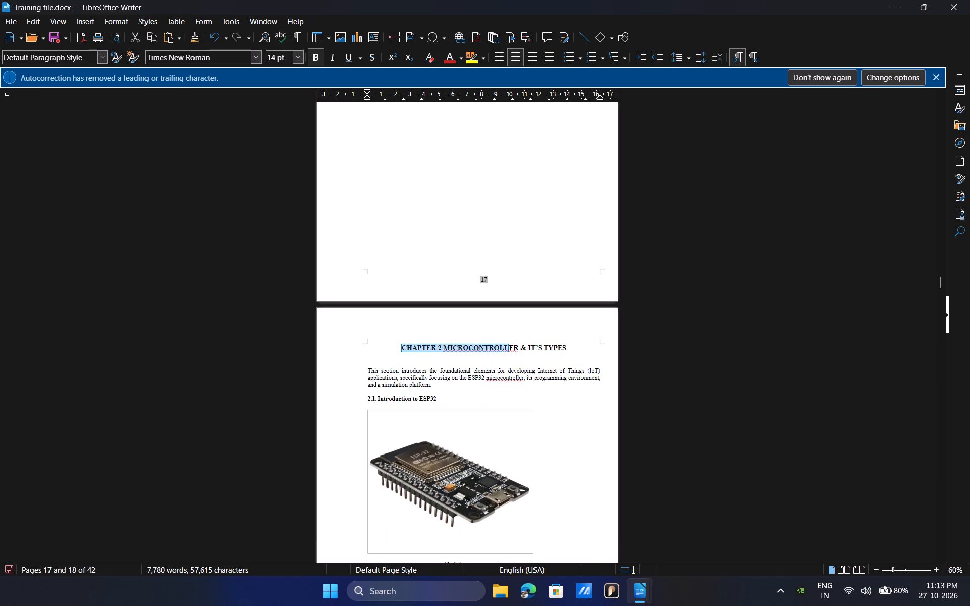
{"action": "key", "text": "shift+Right"}
{"action": "key", "text": "shift+Right"}
{"action": "key", "text": "shift+Right"}
{"action": "key", "text": "shift+Right"}
{"action": "key", "text": "shift+Right"}
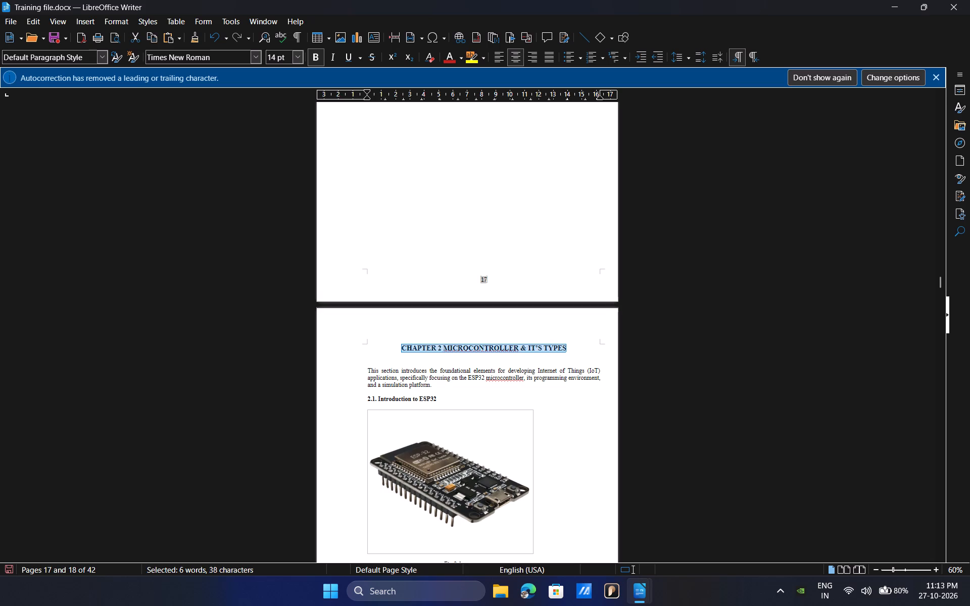
{"action": "key", "text": "ctrl+c"}
{"action": "type", "text": "Cha"}
{"action": "type", "text": "pter 2"}
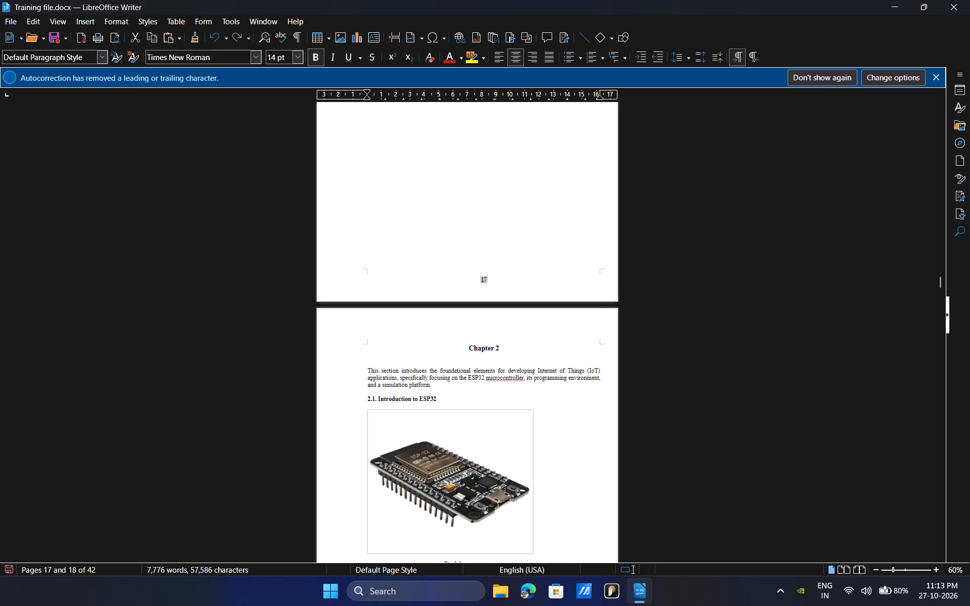
{"action": "key", "text": "ctrl+v"}
{"action": "key", "text": "Left"}
{"action": "key", "text": "Left"}
{"action": "key", "text": "Left"}
{"action": "key", "text": "Left"}
{"action": "key", "text": "Left"}
{"action": "key", "text": "Left"}
{"action": "key", "text": "Left"}
{"action": "key", "text": "Left"}
{"action": "key", "text": "Left"}
{"action": "key", "text": "Left"}
{"action": "key", "text": "Left"}
{"action": "key", "text": "Left"}
{"action": "key", "text": "Left"}
{"action": "key", "text": "Left"}
{"action": "key", "text": "Left"}
{"action": "key", "text": "Left"}
{"action": "key", "text": "Left"}
{"action": "key", "text": "Left"}
{"action": "key", "text": "Left"}
{"action": "key", "text": "Left"}
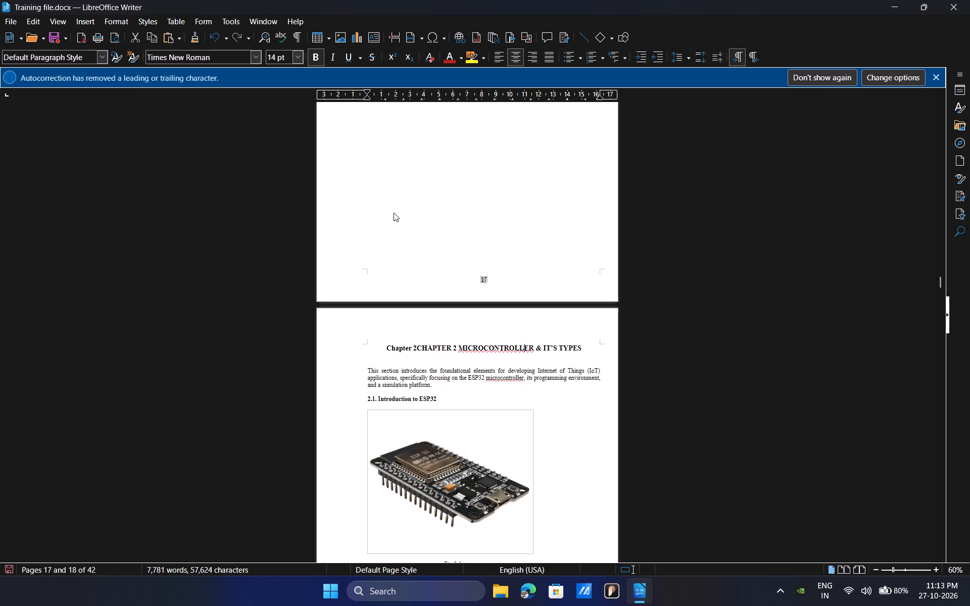
{"action": "key", "text": "Left"}
{"action": "key", "text": "Left"}
{"action": "key", "text": "space"}
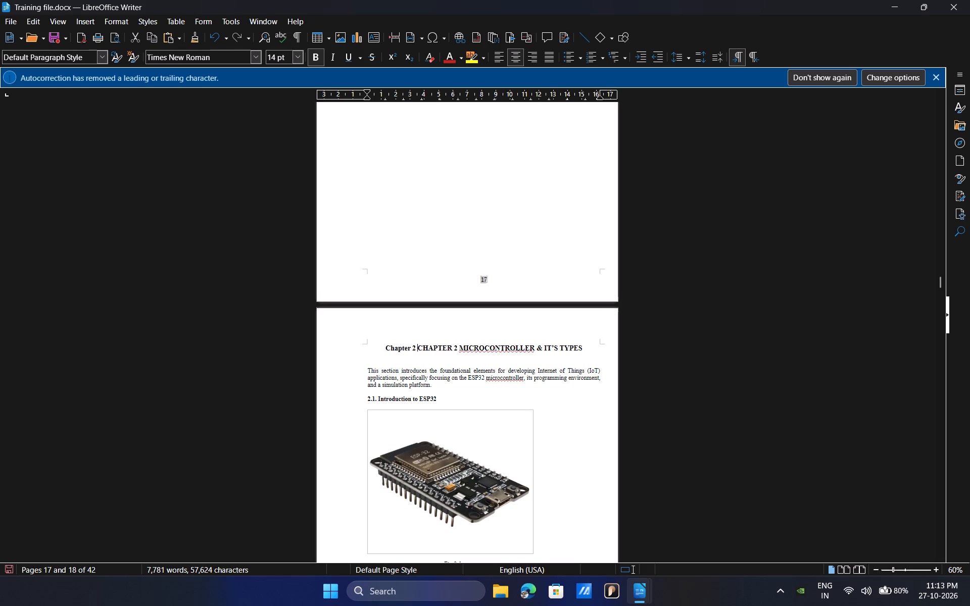
{"action": "type", "text": "Microcontroller"}
{"action": "key", "text": "space"}
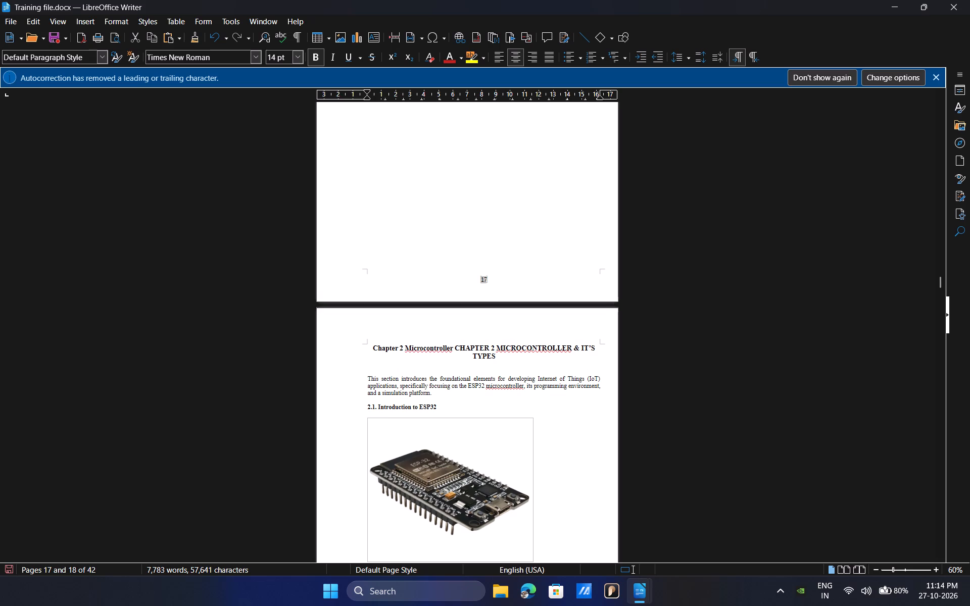
{"action": "key", "text": "shift+ampersand"}
{"action": "key", "text": "space"}
{"action": "type", "text": "It"}
{"action": "type", "text": "'s"}
{"action": "key", "text": "space"}
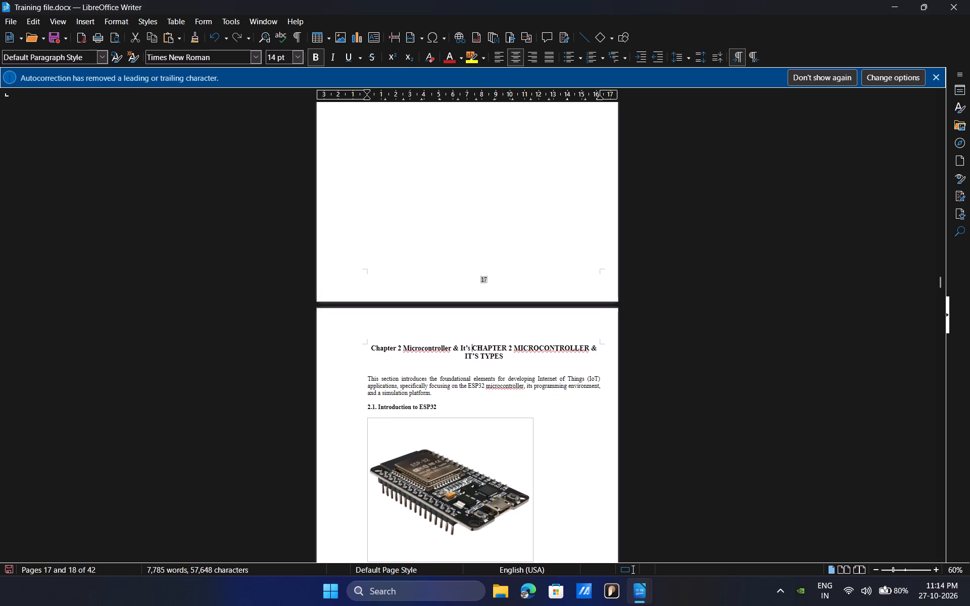
{"action": "type", "text": "Types"}
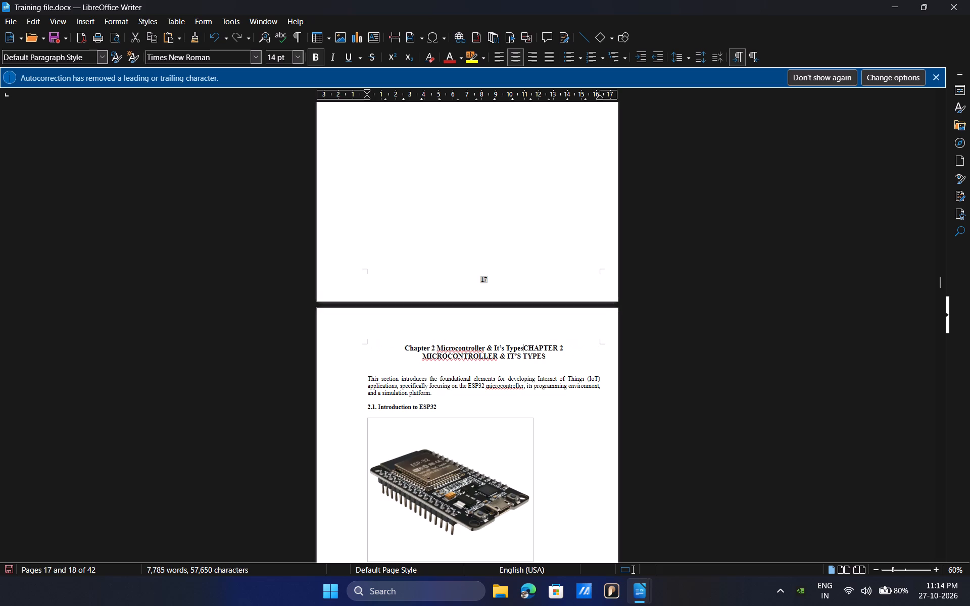
Delete the leftover uppercase text "CHAPTER 2 MICROCONTROLLER & IT'S TYPES" after the retyped heading.
{"action": "key", "text": "shift+Right"}
{"action": "key", "text": "shift+Down"}
{"action": "key", "text": "shift+Right"}
{"action": "key", "text": "shift+Right"}
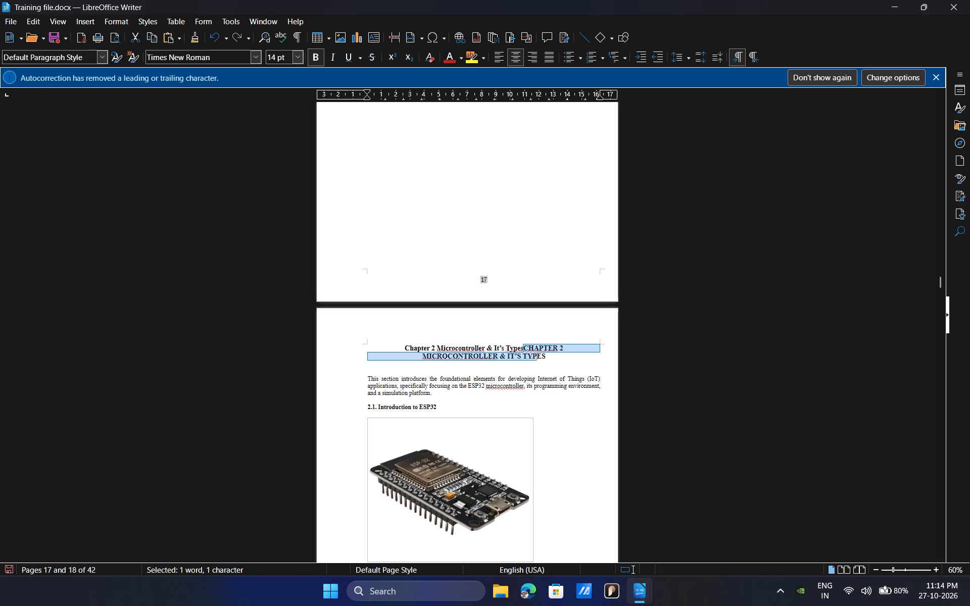
{"action": "key", "text": "shift+Right"}
{"action": "key", "text": "shift+Right"}
{"action": "key", "text": "BackSpace"}
{"action": "key", "text": "Right"}
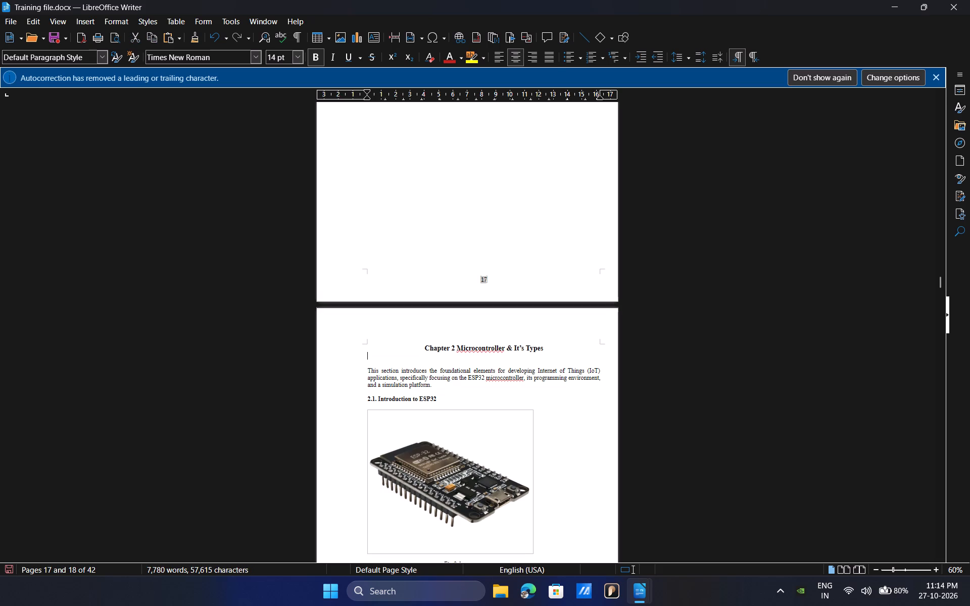
{"action": "key", "text": "Down"}
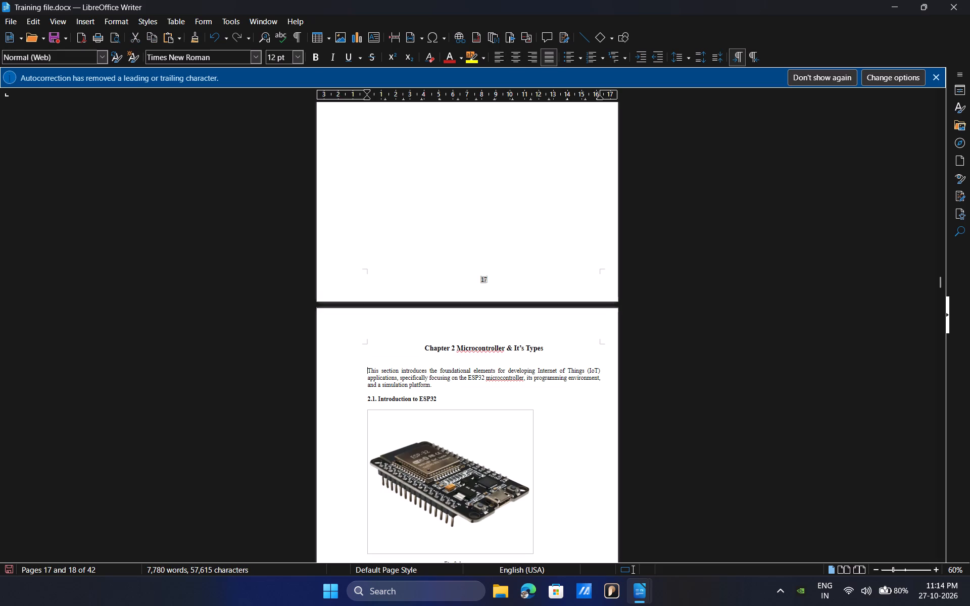
{"action": "scroll", "coordinate": [368, 161], "scroll_direction": "up", "scroll_amount": 1}
{"action": "scroll", "coordinate": [367, 161], "scroll_direction": "down", "scroll_amount": 5}
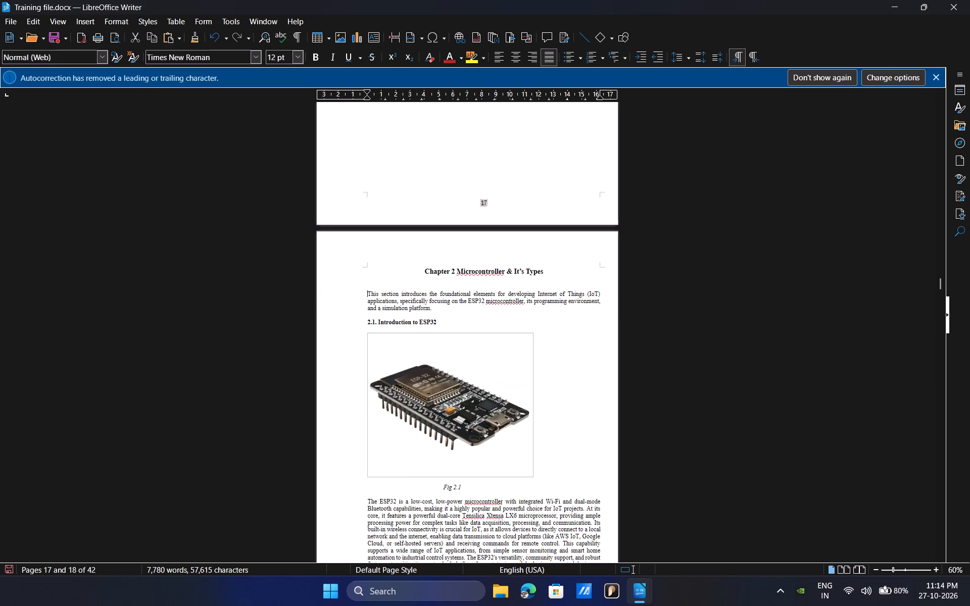
Review the page layout from the Chapter 2 heading on page 18 to the 2.3 Wokiwi Simulation Overview heading on page 22.
{"action": "scroll", "coordinate": [409, 234], "scroll_direction": "down", "scroll_amount": 4}
{"action": "scroll", "coordinate": [412, 243], "scroll_direction": "up", "scroll_amount": 3}
{"action": "scroll", "coordinate": [412, 243], "scroll_direction": "down", "scroll_amount": 5}
{"action": "scroll", "coordinate": [412, 243], "scroll_direction": "up", "scroll_amount": 2}
{"action": "scroll", "coordinate": [452, 284], "scroll_direction": "down", "scroll_amount": 1}
{"action": "scroll", "coordinate": [452, 284], "scroll_direction": "up", "scroll_amount": 4}
{"action": "scroll", "coordinate": [452, 285], "scroll_direction": "down", "scroll_amount": 4}
{"action": "scroll", "coordinate": [452, 287], "scroll_direction": "up", "scroll_amount": 2}
{"action": "scroll", "coordinate": [452, 288], "scroll_direction": "down", "scroll_amount": 2}
{"action": "scroll", "coordinate": [452, 289], "scroll_direction": "up", "scroll_amount": 2}
{"action": "scroll", "coordinate": [452, 289], "scroll_direction": "down", "scroll_amount": 2}
{"action": "scroll", "coordinate": [449, 304], "scroll_direction": "up", "scroll_amount": 1}
{"action": "scroll", "coordinate": [449, 304], "scroll_direction": "down", "scroll_amount": 7}
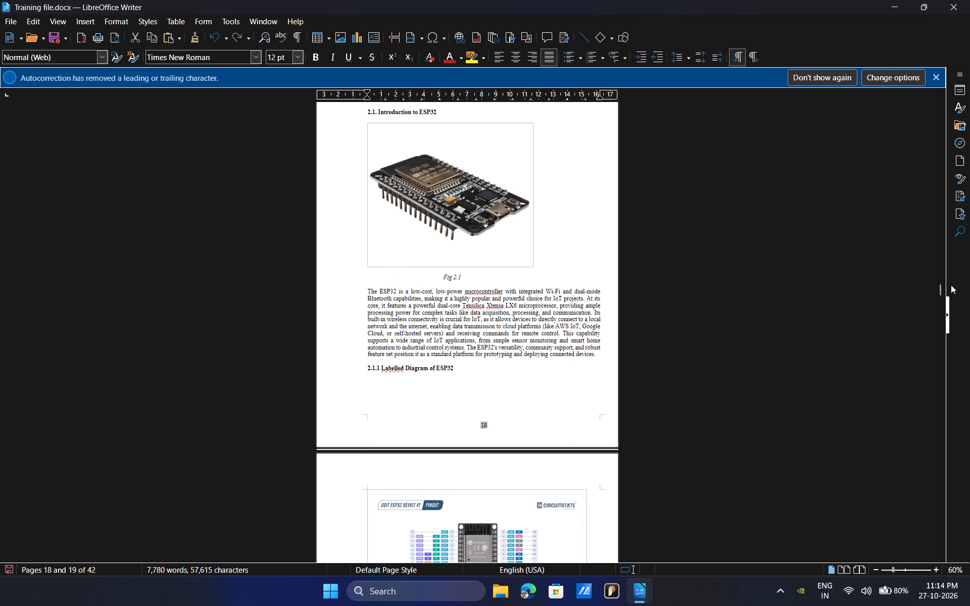
{"action": "left_click_drag", "start_coordinate": [938, 291], "coordinate": [942, 324]}
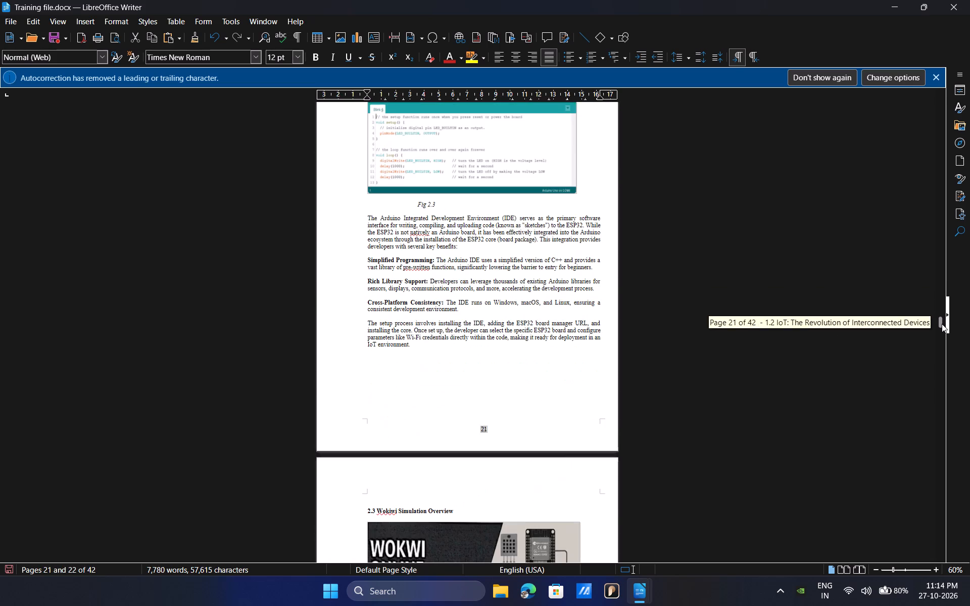
{"action": "left_click_drag", "start_coordinate": [942, 324], "coordinate": [942, 324]}
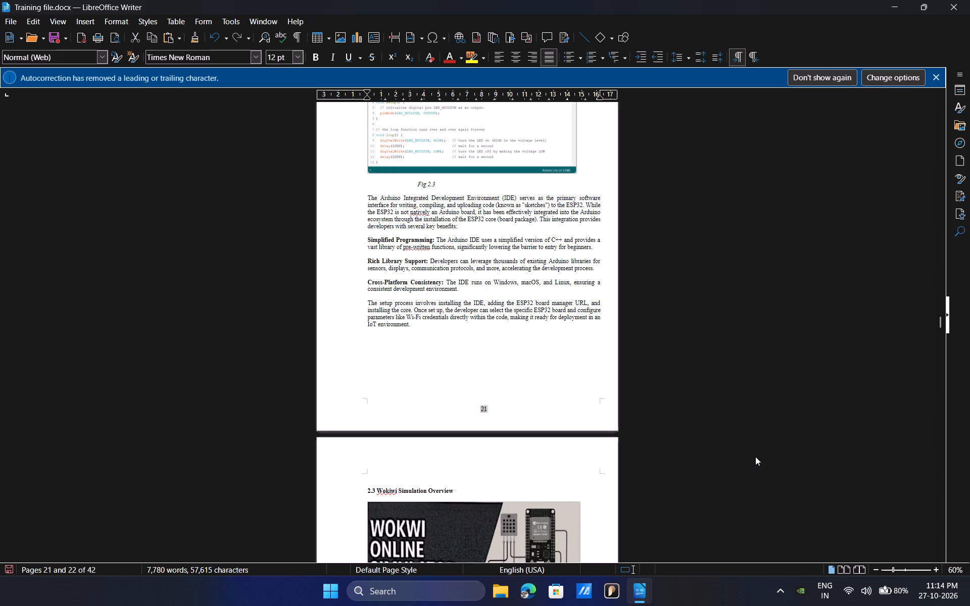